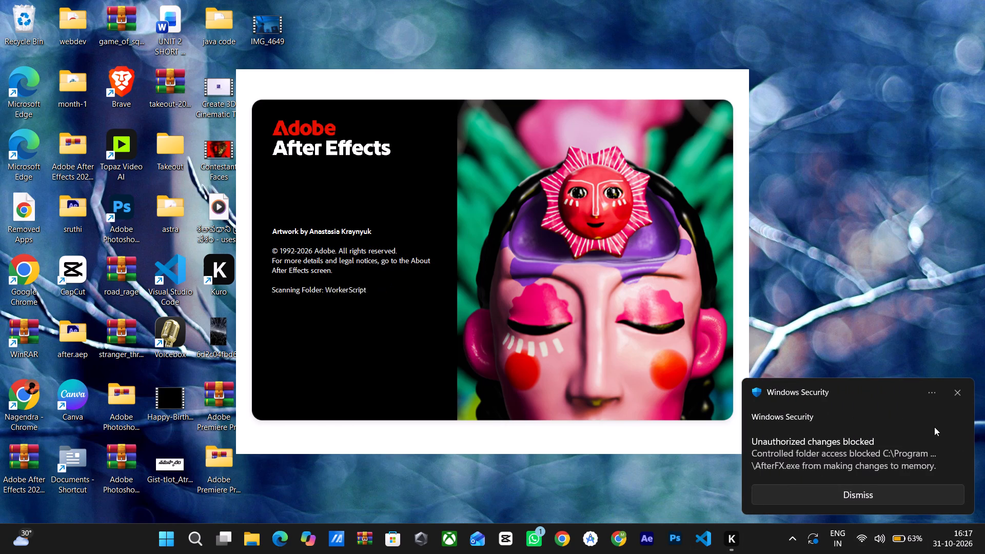
Dismiss the Windows Security notification about blocked changes while After Effects loads.
{"action": "left_click", "coordinate": [958, 395]}
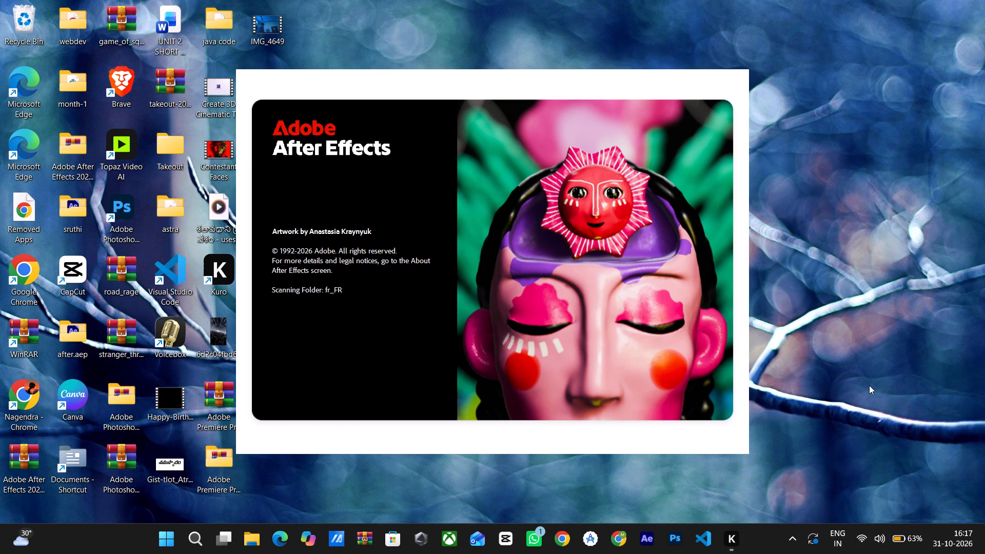
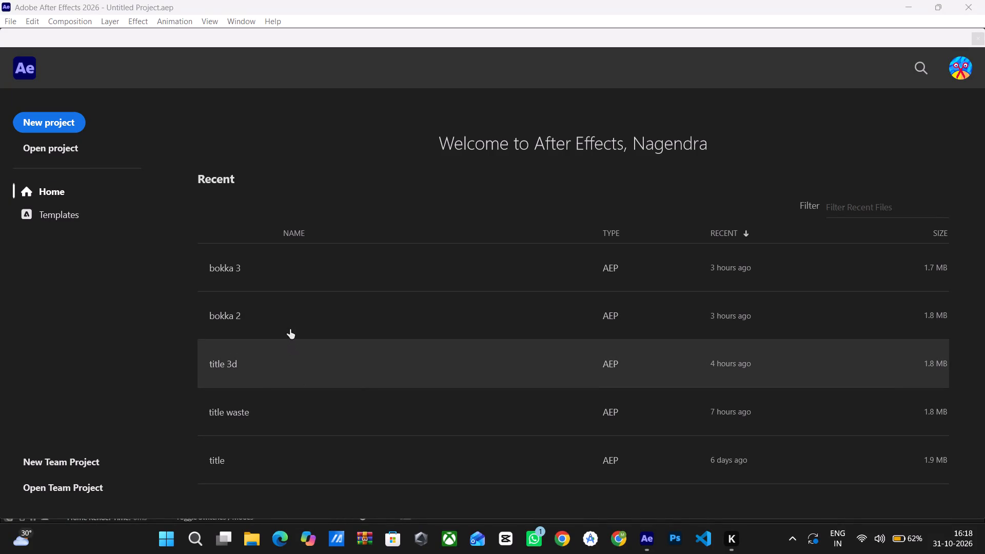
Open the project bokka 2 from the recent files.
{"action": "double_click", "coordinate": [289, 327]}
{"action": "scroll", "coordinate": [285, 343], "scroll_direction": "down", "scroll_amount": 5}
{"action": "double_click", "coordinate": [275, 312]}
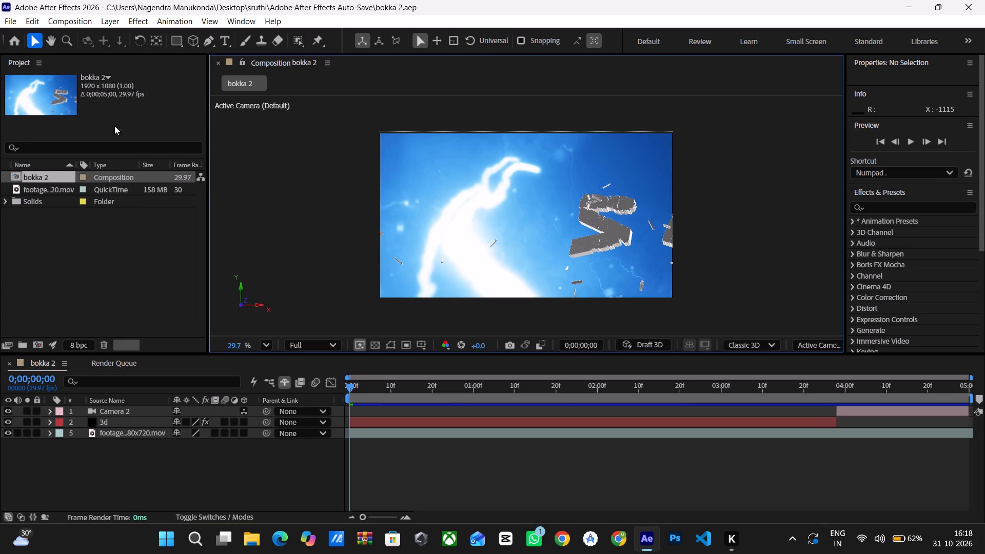
Open the project title 3d from the Adobe After Effects Auto-Save folder in place of the current project.
{"action": "left_click", "coordinate": [14, 20]}
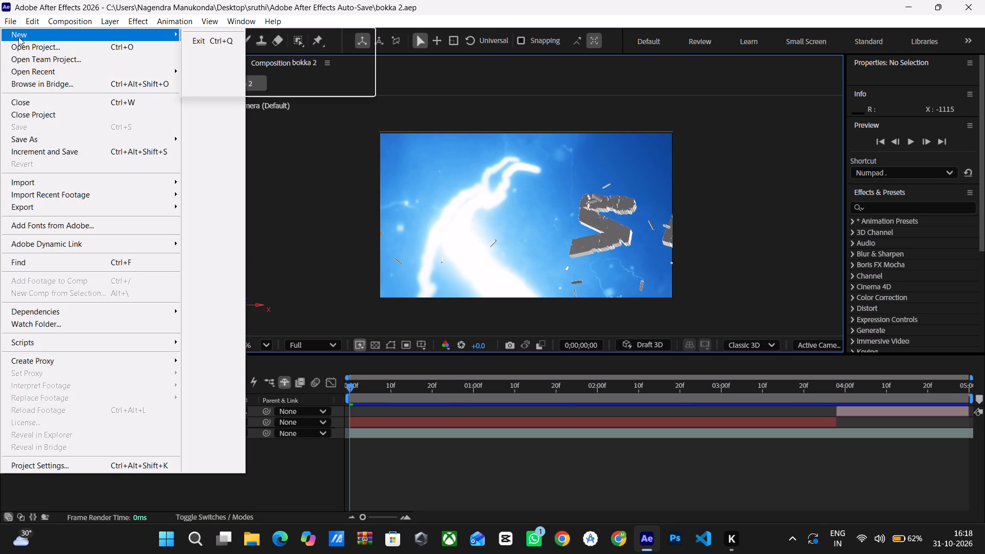
{"action": "left_click", "coordinate": [172, 49]}
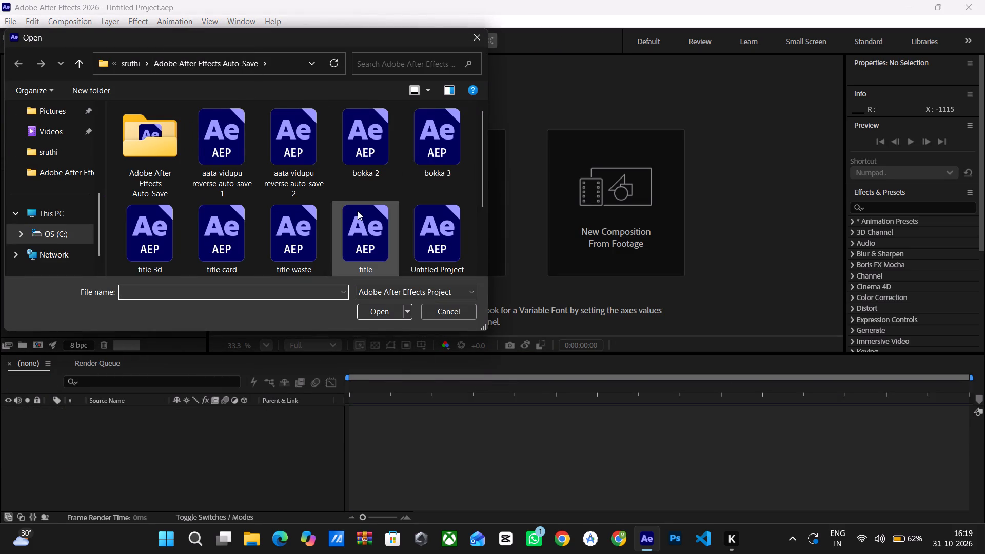
{"action": "scroll", "coordinate": [358, 211], "scroll_direction": "down", "scroll_amount": 1}
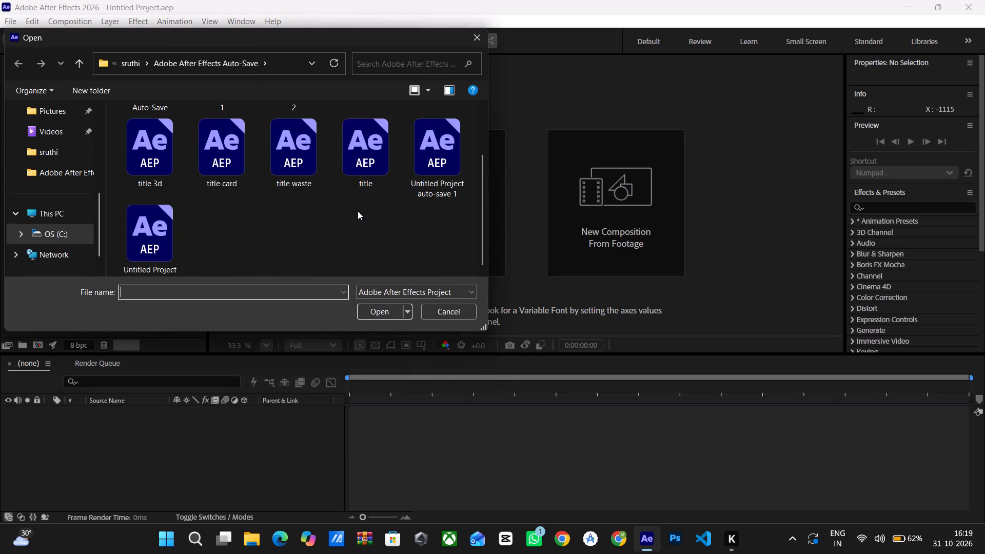
{"action": "scroll", "coordinate": [358, 211], "scroll_direction": "up", "scroll_amount": 1}
{"action": "double_click", "coordinate": [165, 135]}
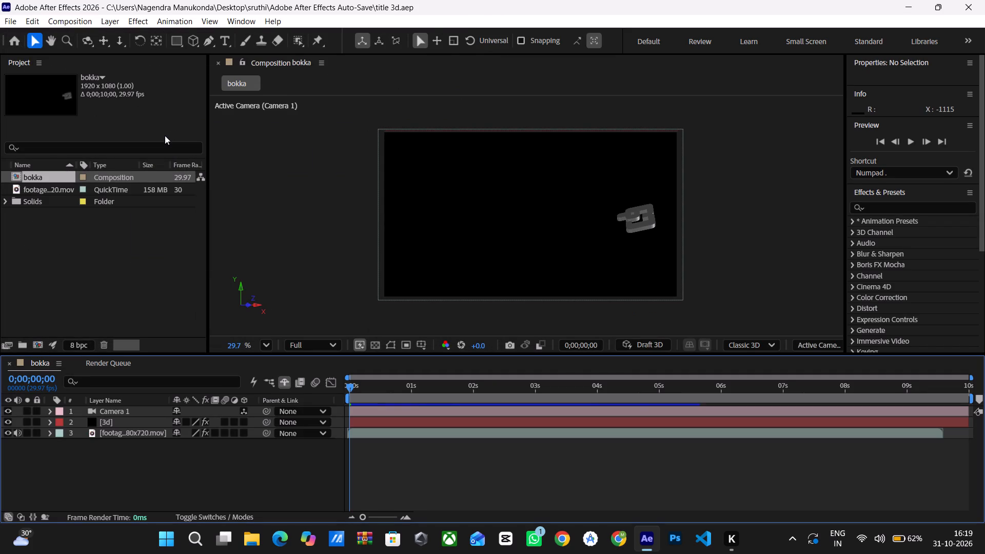
Play a preview of the bokka composition from the start, pausing along the way to check the 3D title animation.
{"action": "key", "text": "space"}
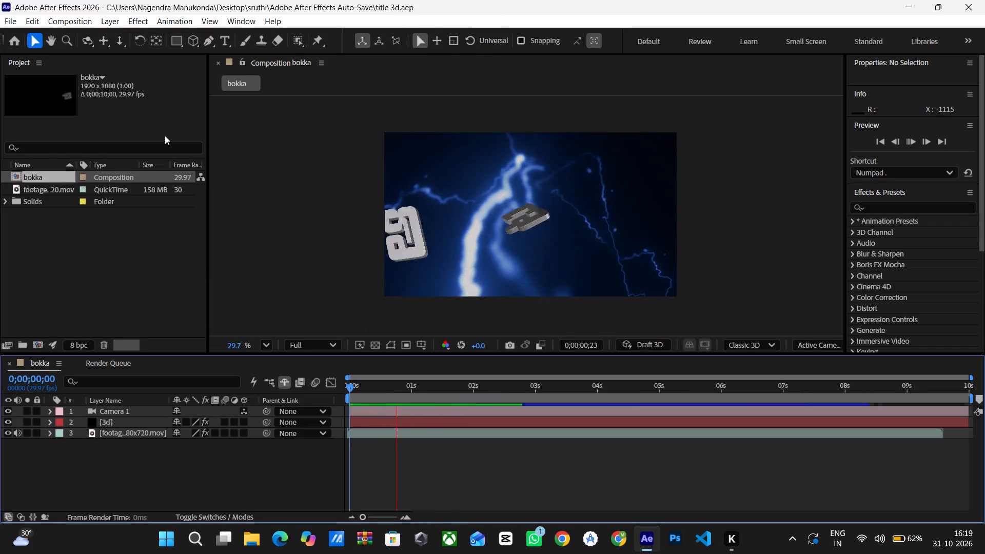
{"action": "key", "text": "space"}
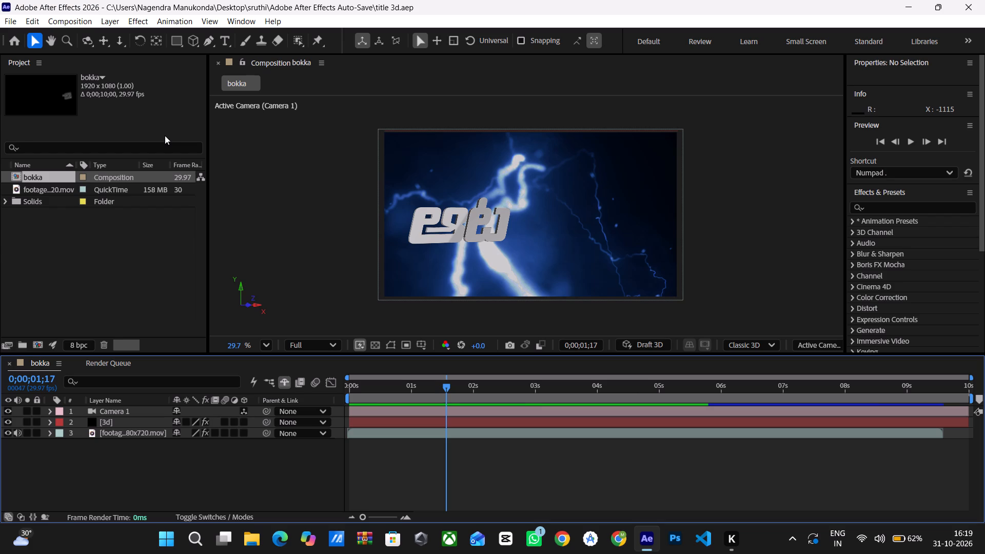
{"action": "key", "text": "space"}
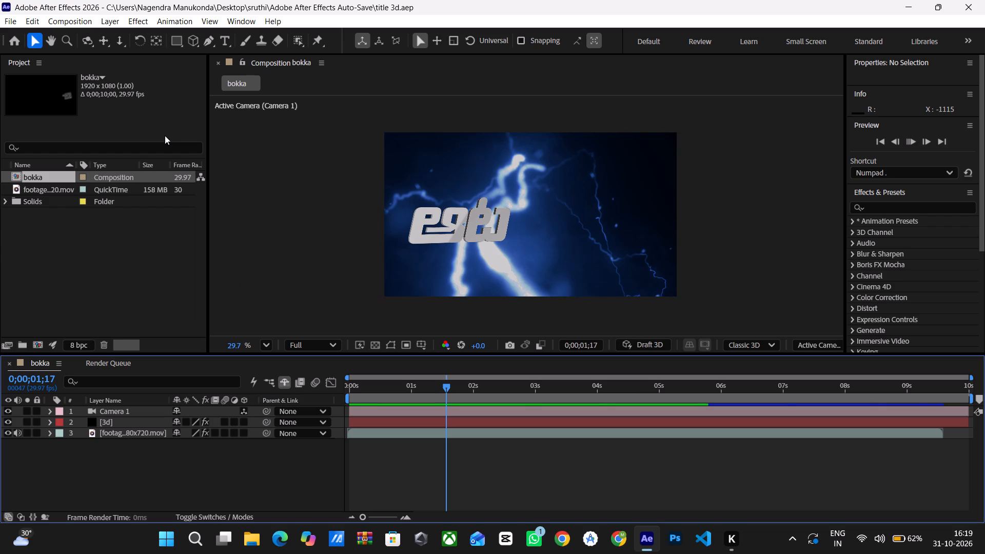
{"action": "key", "text": "space"}
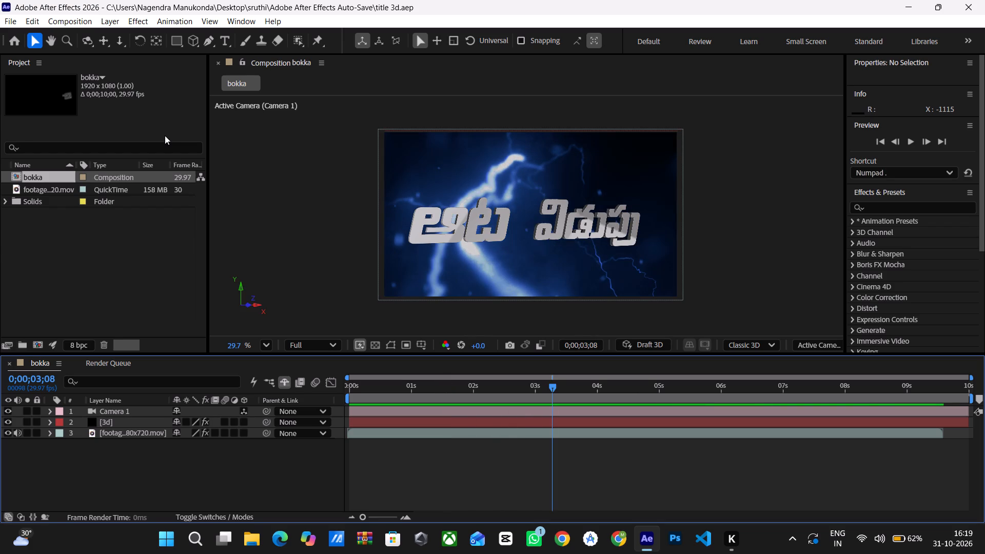
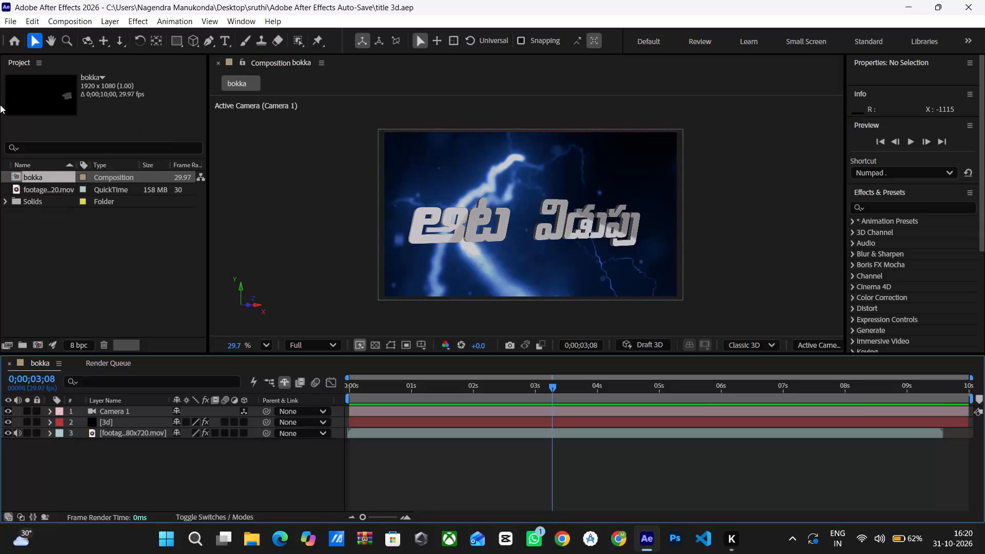
Import the footage file FootageCrate-Hud_Targeting_Element_8-LQ from the Downloads folder into the project.
{"action": "right_click", "coordinate": [54, 209]}
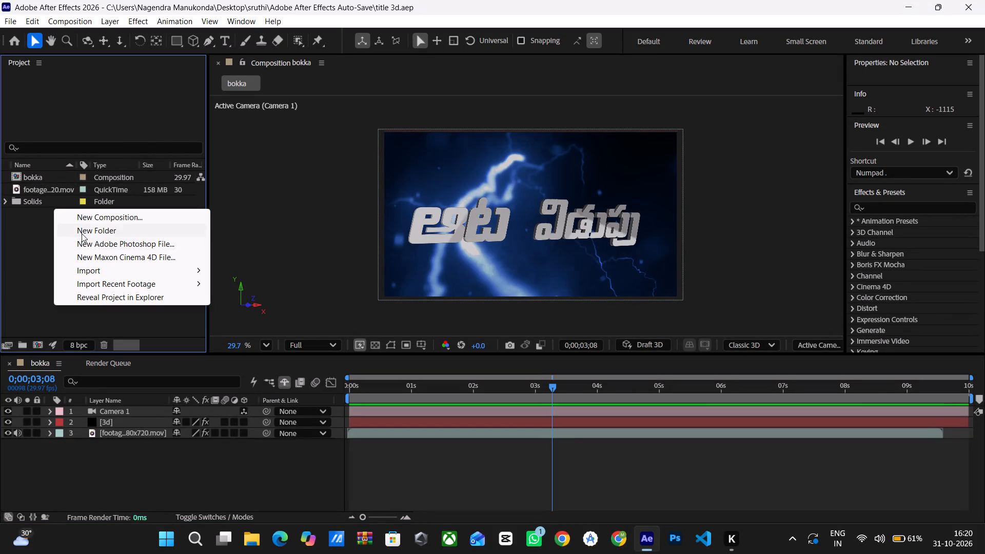
{"action": "left_click", "coordinate": [86, 267]}
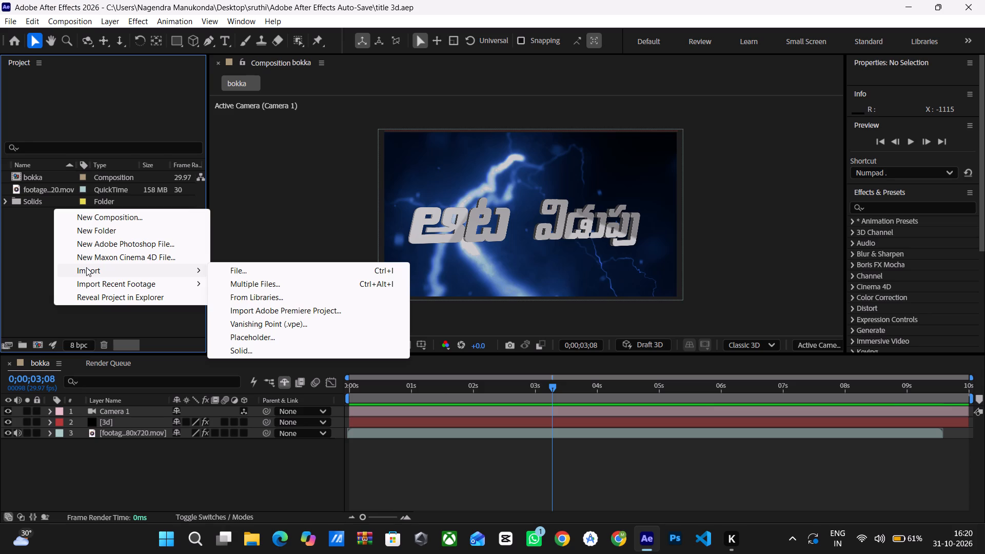
{"action": "scroll", "coordinate": [86, 267], "scroll_direction": "up", "scroll_amount": 4}
{"action": "left_click", "coordinate": [111, 264]}
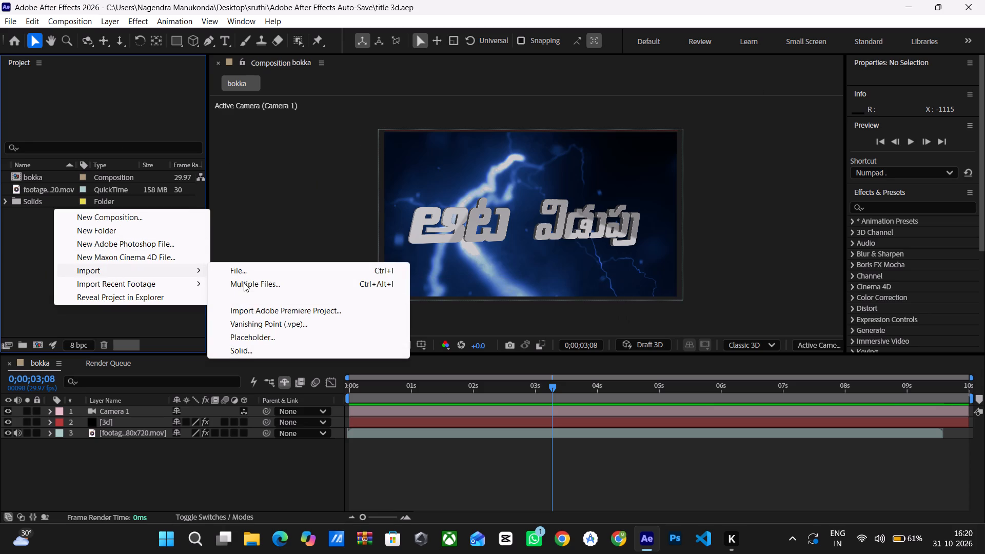
{"action": "left_click", "coordinate": [248, 274]}
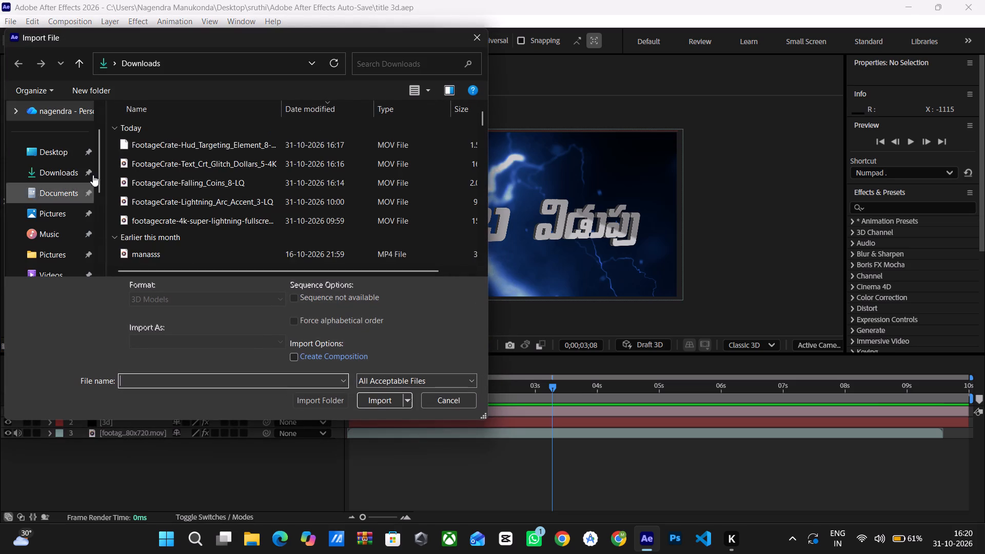
{"action": "left_click", "coordinate": [179, 146]}
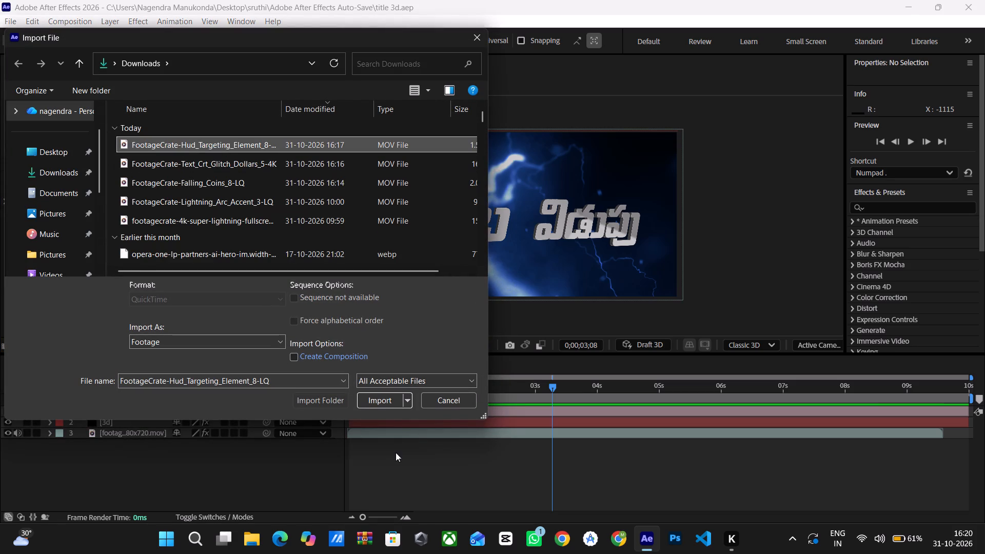
{"action": "left_click", "coordinate": [387, 406]}
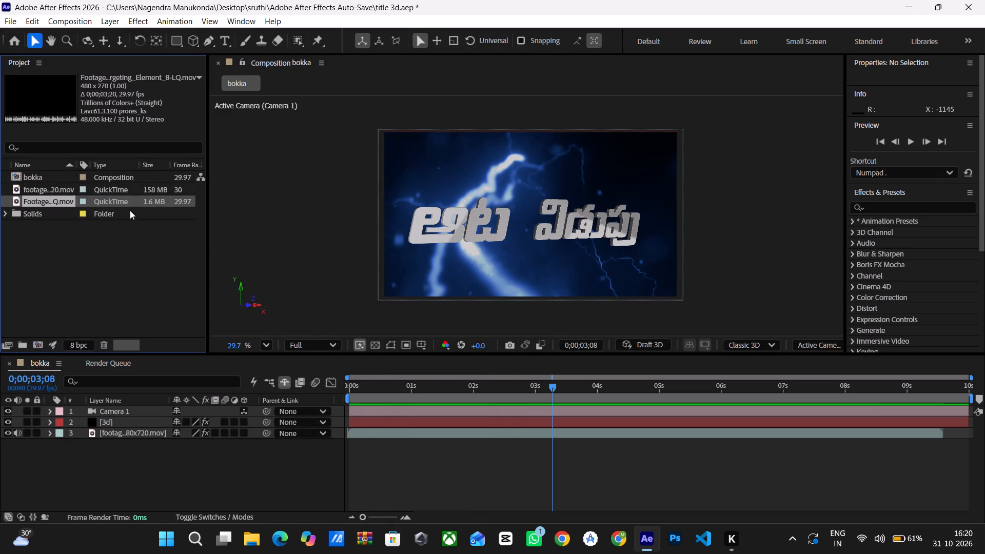
Add the HUD targeting footage to the bokka composition as a layer between the 3d layer and the lightning footage.
{"action": "left_click_drag", "start_coordinate": [43, 201], "coordinate": [64, 449]}
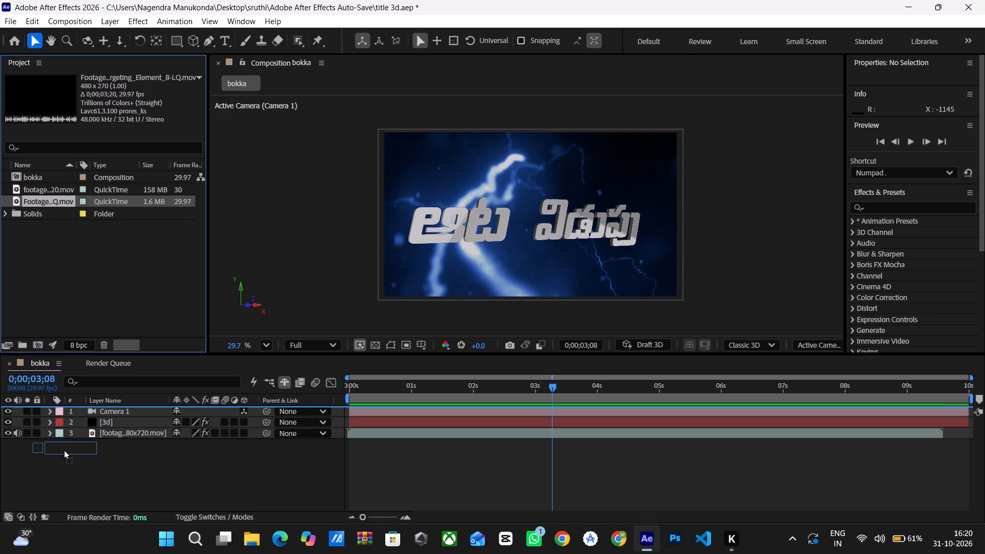
{"action": "left_click_drag", "start_coordinate": [64, 449], "coordinate": [64, 443]}
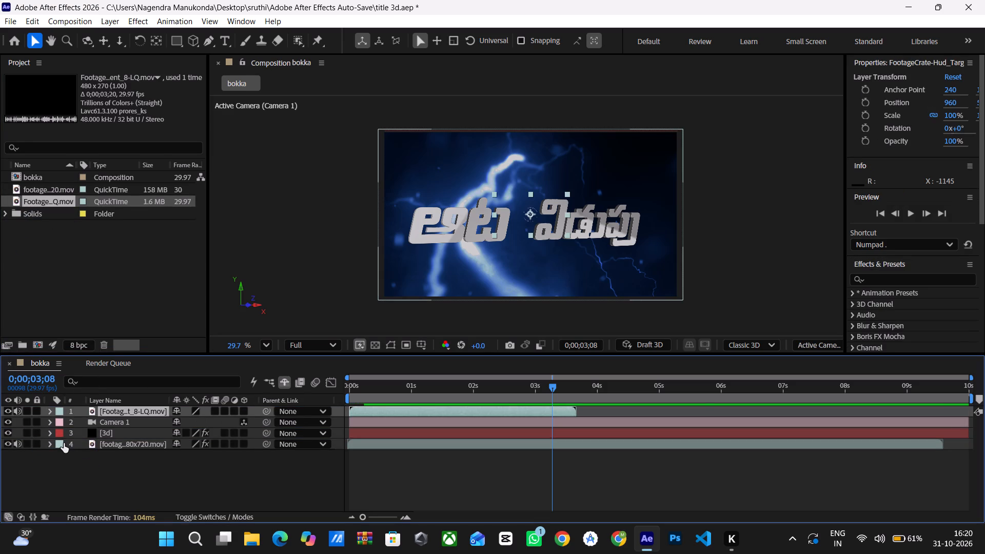
{"action": "left_click_drag", "start_coordinate": [120, 409], "coordinate": [119, 436]}
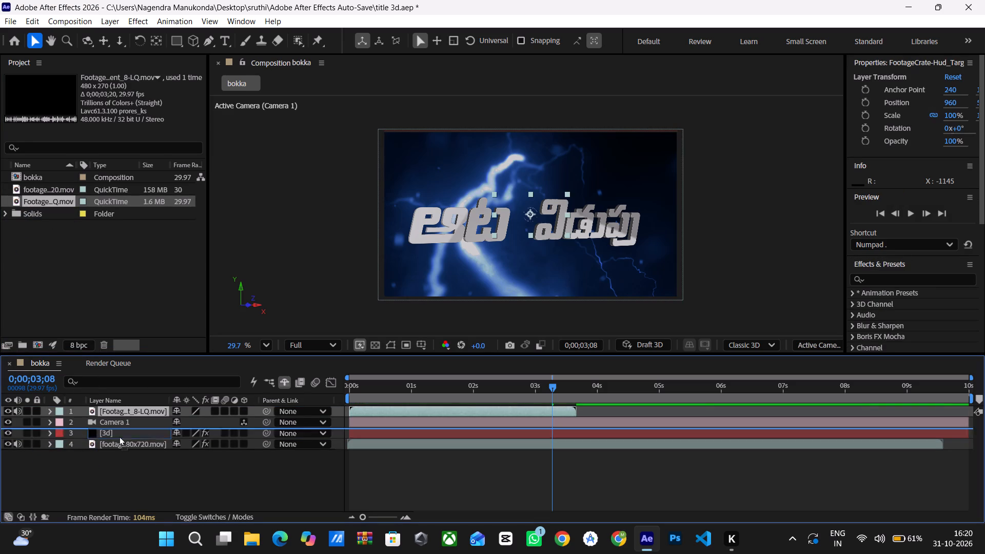
{"action": "left_click_drag", "start_coordinate": [119, 436], "coordinate": [116, 437]}
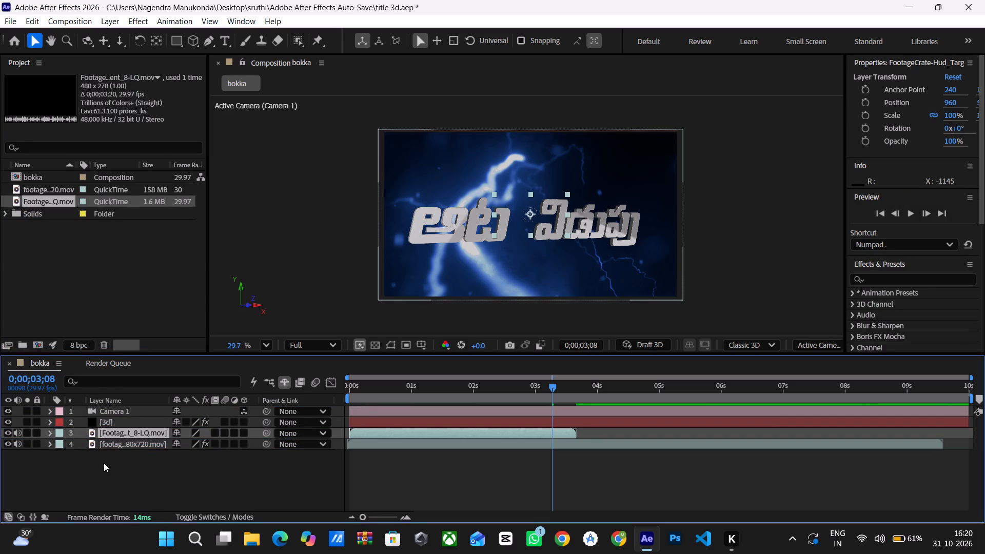
Preview the bokka composition from the start to check the added HUD targeting footage.
{"action": "left_click_drag", "start_coordinate": [548, 386], "coordinate": [296, 404]}
{"action": "key", "text": "space"}
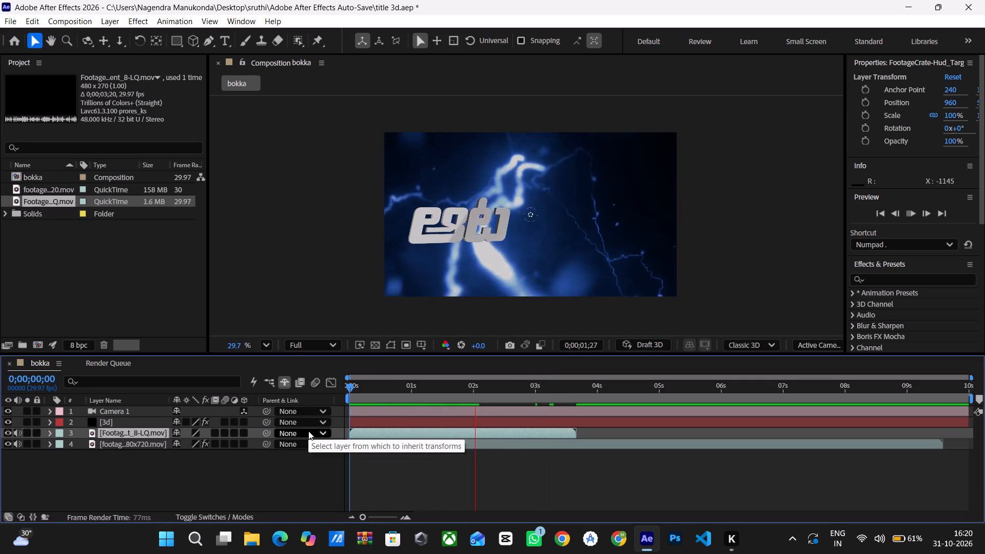
{"action": "key", "text": "space"}
Open the HUD targeting layer in its own viewer, inspect it at 0;00;02;00, and return to the bokka composition view.
{"action": "left_click", "coordinate": [122, 434]}
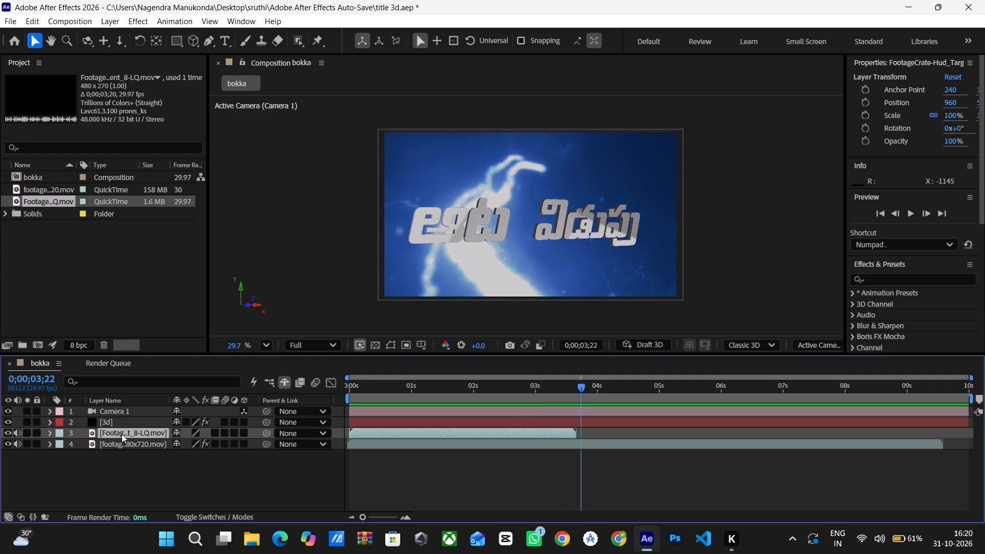
{"action": "left_click", "coordinate": [123, 433]}
{"action": "double_click", "coordinate": [123, 433]}
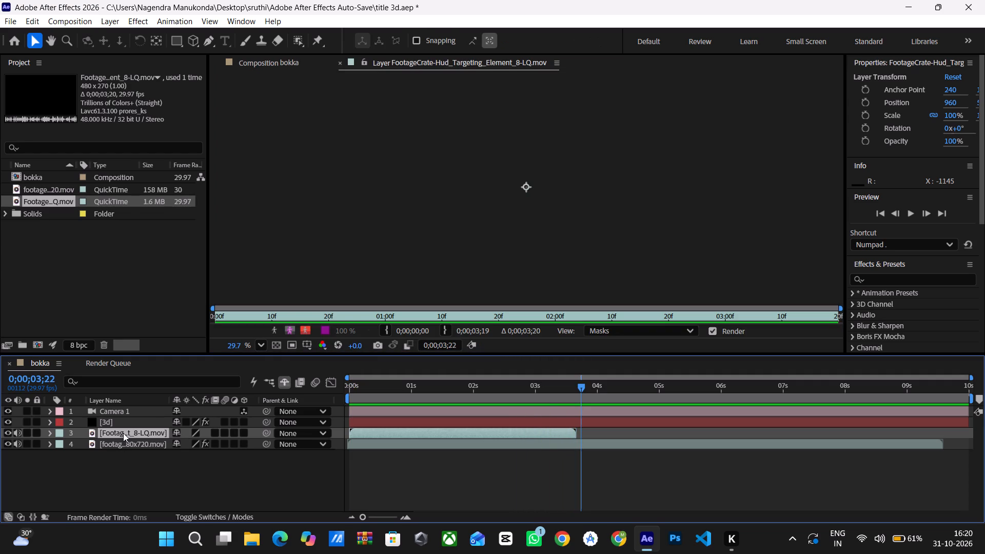
{"action": "left_click", "coordinate": [527, 191]}
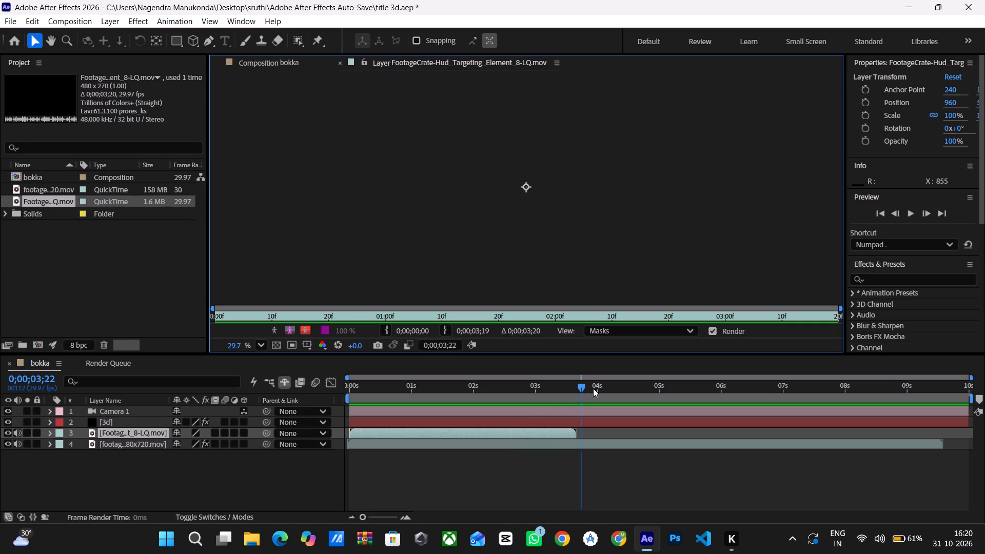
{"action": "left_click_drag", "start_coordinate": [579, 386], "coordinate": [471, 374]}
{"action": "left_click", "coordinate": [550, 210]}
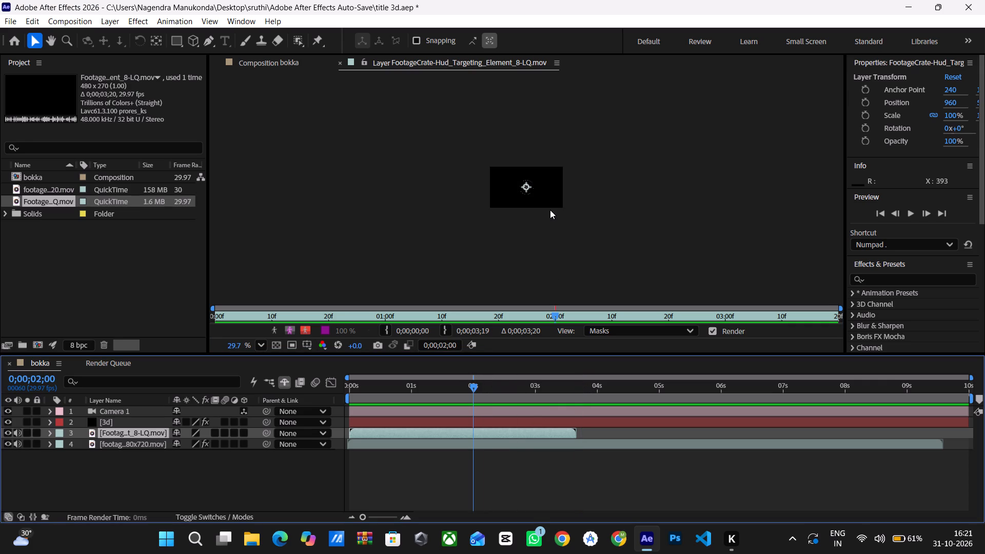
{"action": "left_click", "coordinate": [553, 204]}
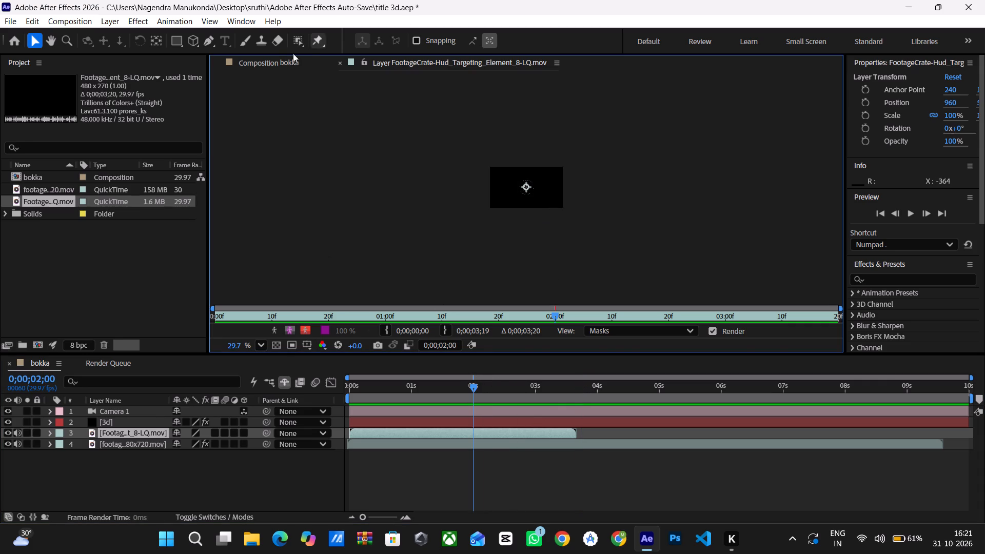
{"action": "left_click", "coordinate": [283, 61]}
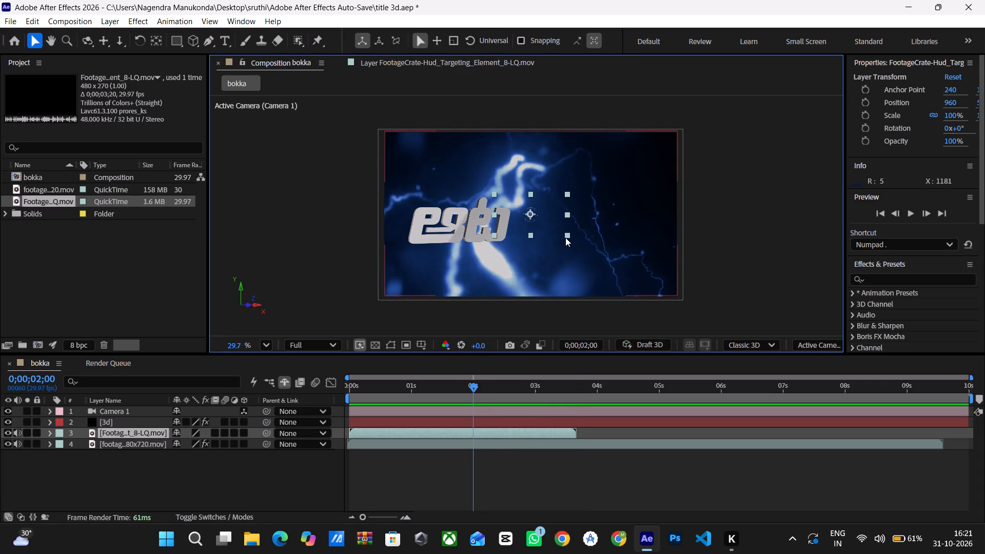
Enlarge the HUD targeting layer to a horizontal scale of about 1052% and stretch it vertically until its circle looks round.
{"action": "left_click_drag", "start_coordinate": [565, 236], "coordinate": [666, 284]}
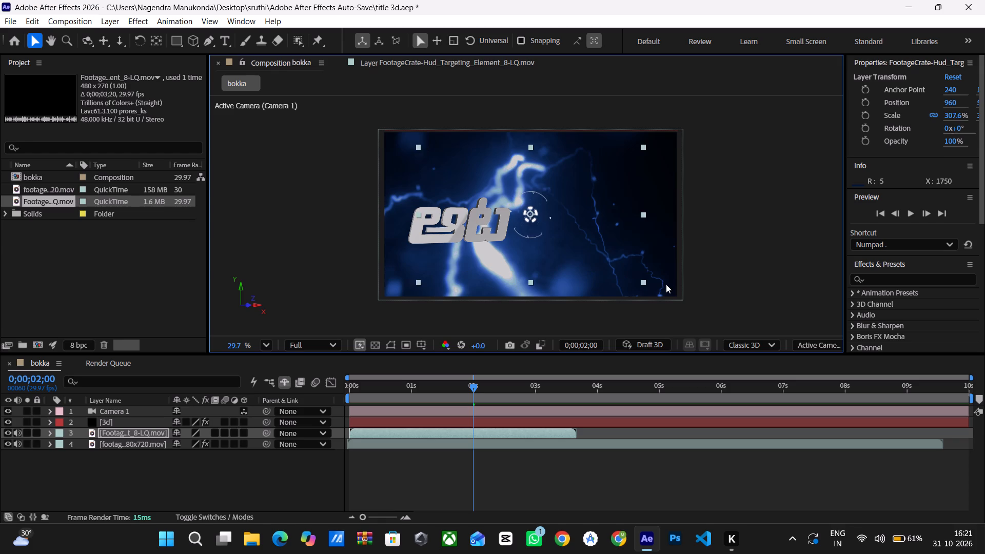
{"action": "left_click_drag", "start_coordinate": [666, 284], "coordinate": [885, 315]}
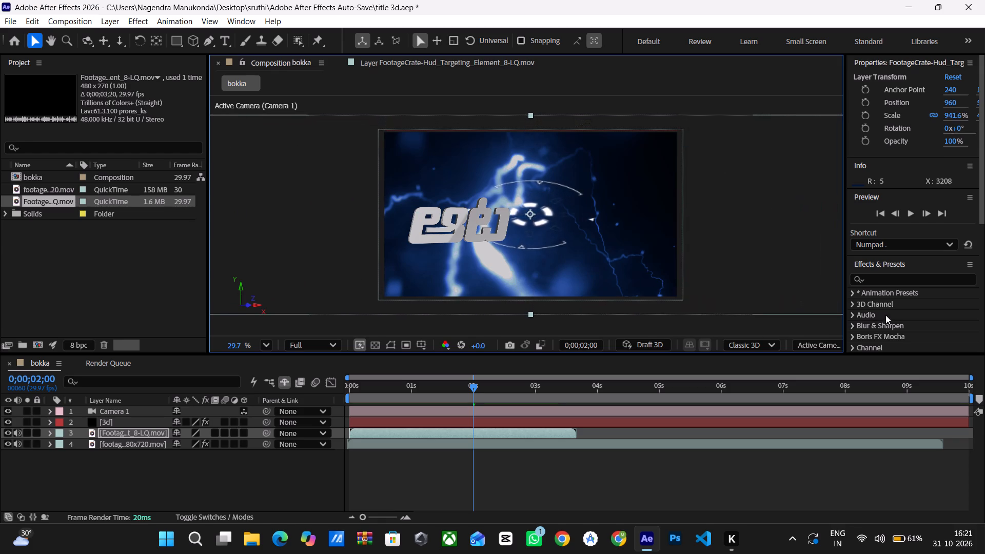
{"action": "left_click_drag", "start_coordinate": [885, 315], "coordinate": [914, 314]}
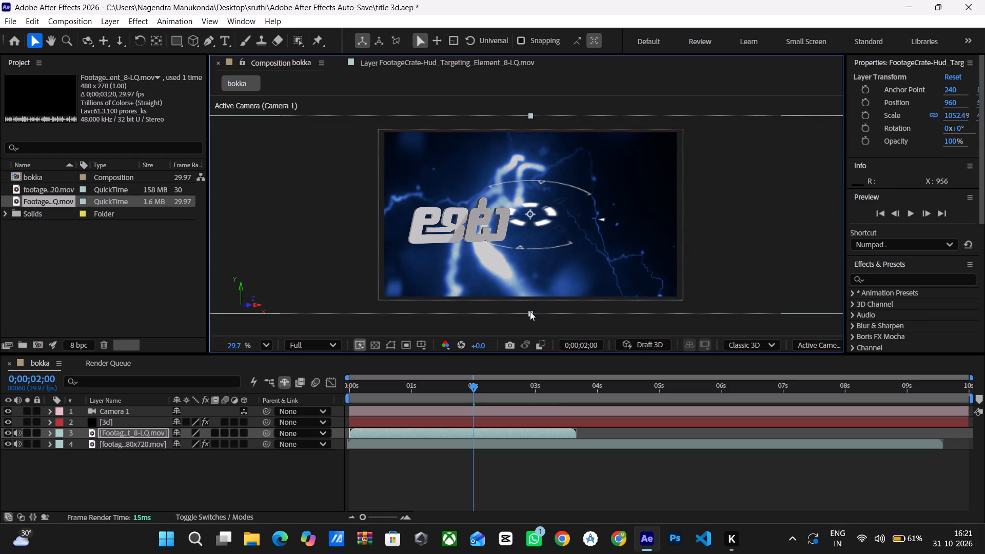
{"action": "left_click_drag", "start_coordinate": [530, 312], "coordinate": [535, 369]}
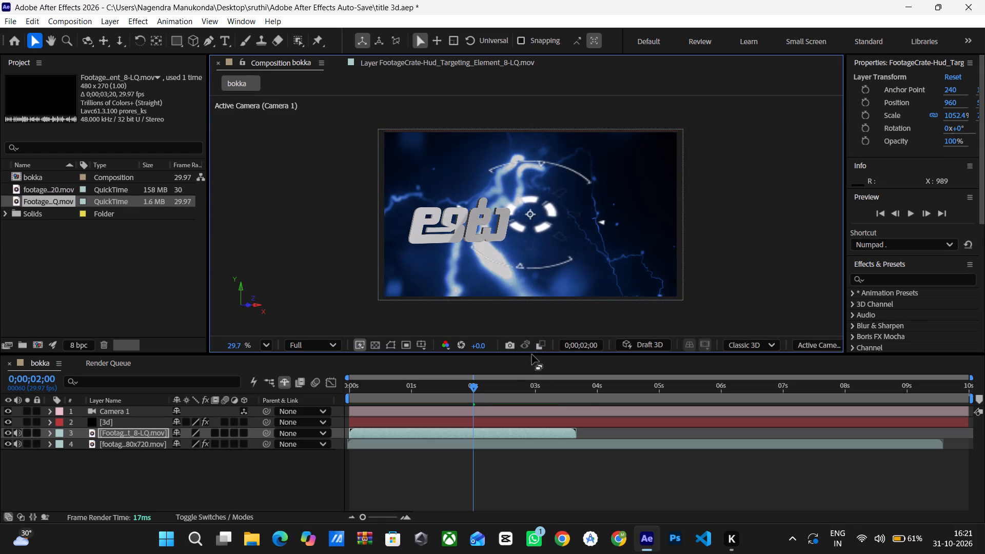
Reposition the HUD targeting layer slightly lower near the frame's centre, at an X position of about 977.
{"action": "left_click_drag", "start_coordinate": [529, 213], "coordinate": [515, 222]}
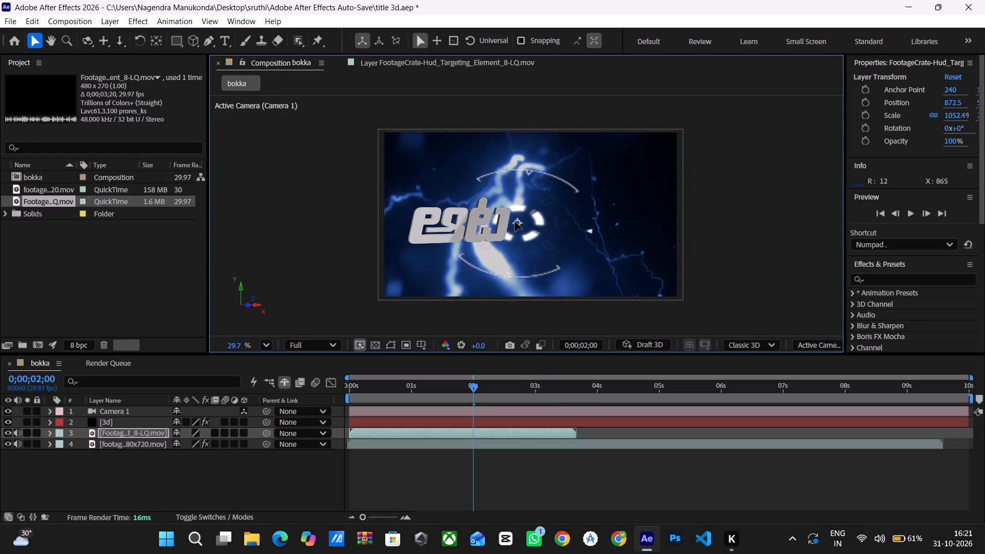
{"action": "left_click_drag", "start_coordinate": [515, 222], "coordinate": [532, 226]}
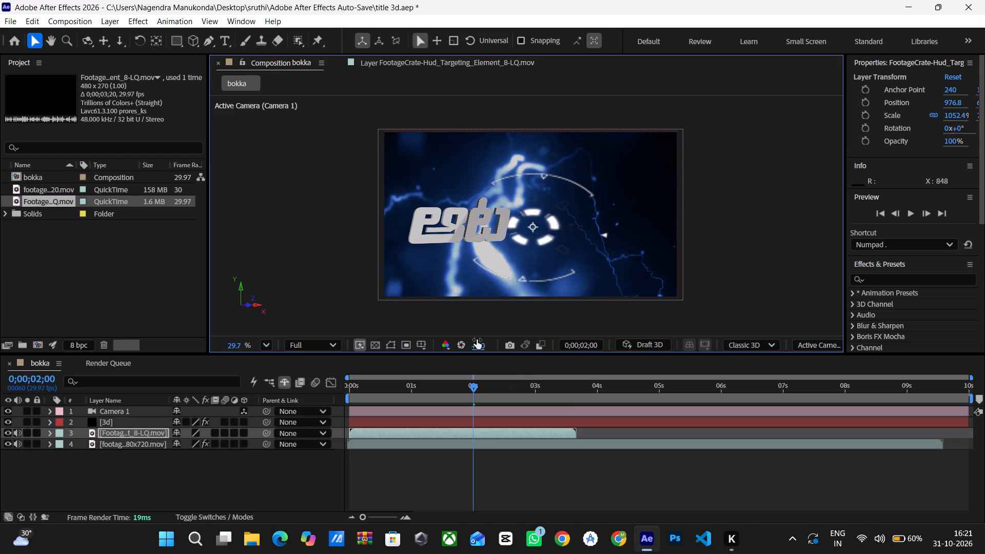
Play the bokka composition from the start twice to check the enlarged HUD element behind the 3D title.
{"action": "left_click_drag", "start_coordinate": [475, 387], "coordinate": [326, 379]}
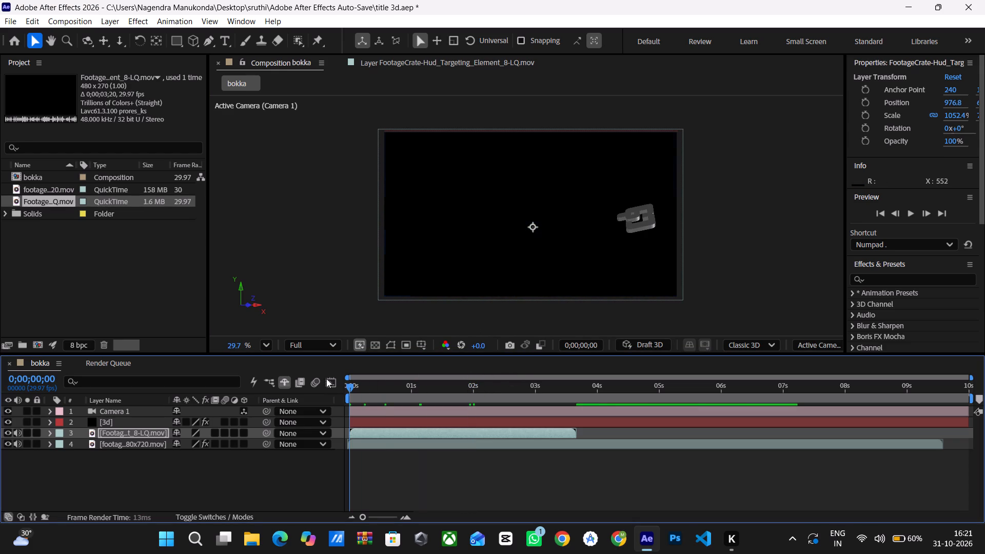
{"action": "left_click_drag", "start_coordinate": [326, 379], "coordinate": [319, 379]}
{"action": "key", "text": "space"}
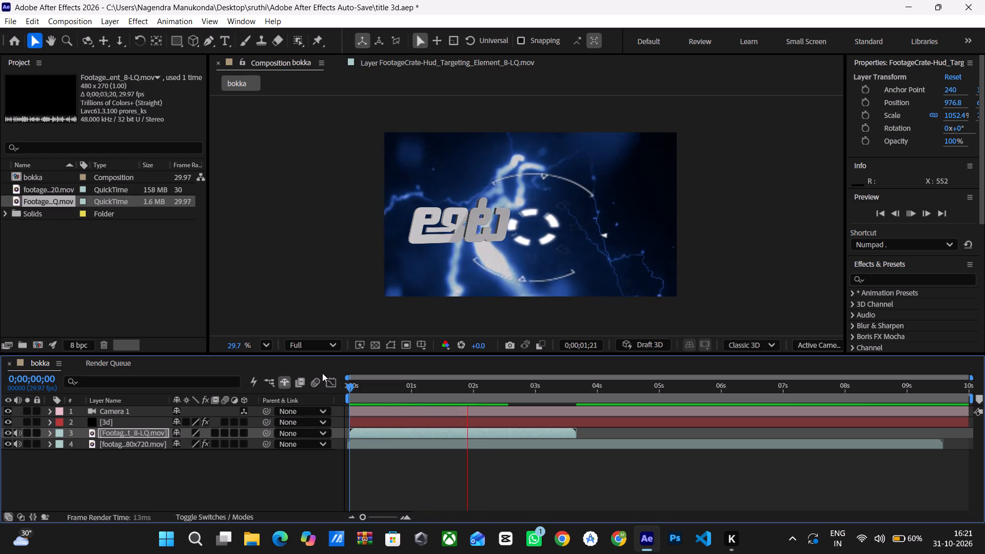
{"action": "key", "text": "space"}
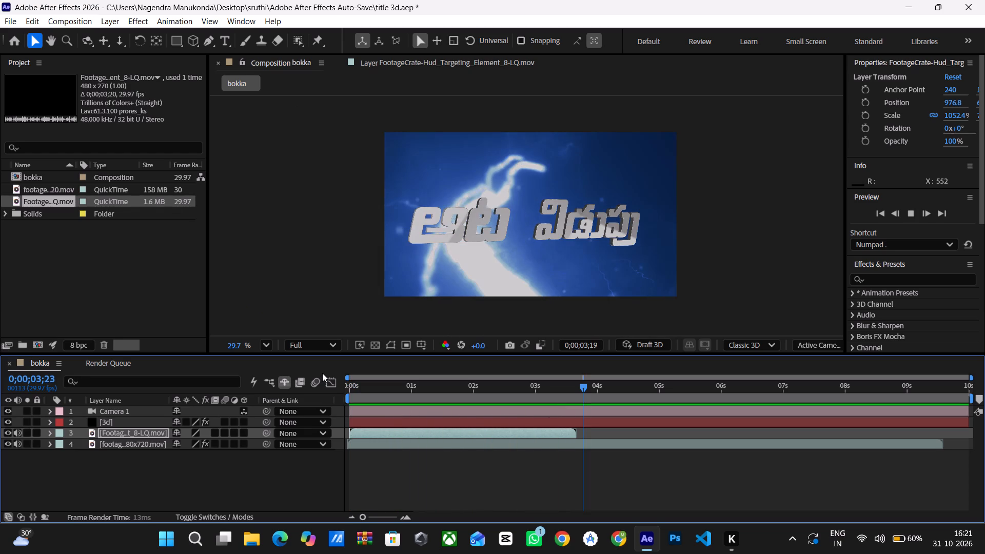
{"action": "left_click_drag", "start_coordinate": [583, 389], "coordinate": [575, 388]}
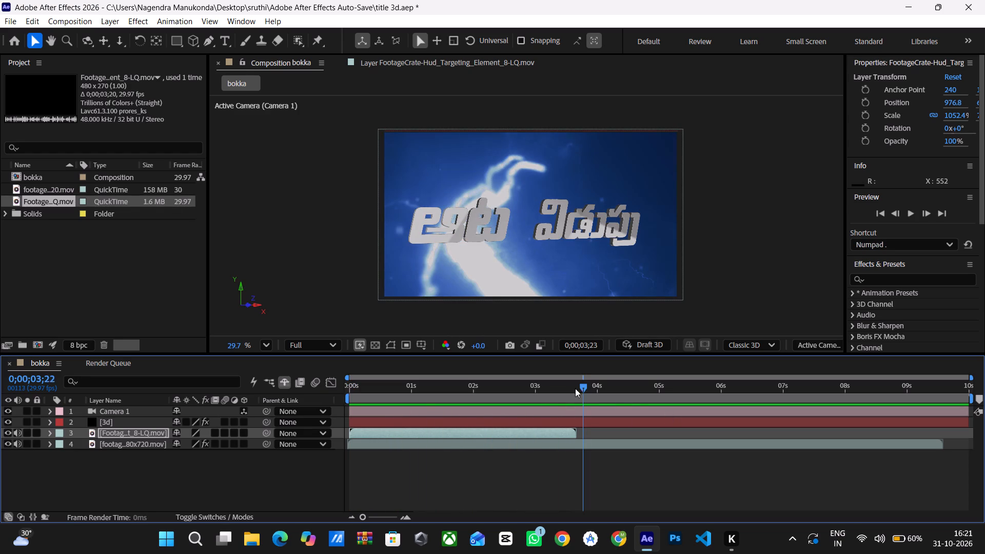
{"action": "left_click_drag", "start_coordinate": [575, 388], "coordinate": [366, 396]}
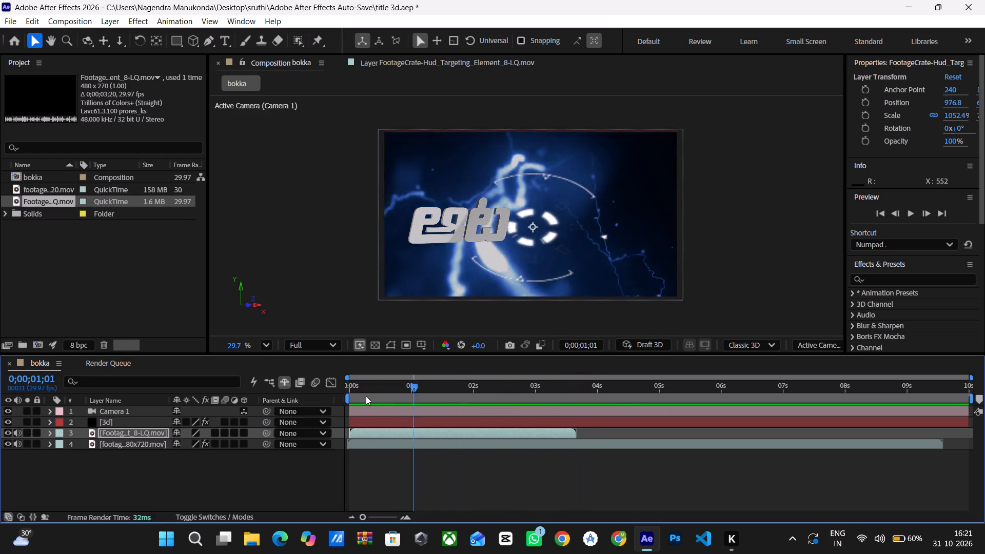
{"action": "left_click_drag", "start_coordinate": [366, 396], "coordinate": [305, 405]}
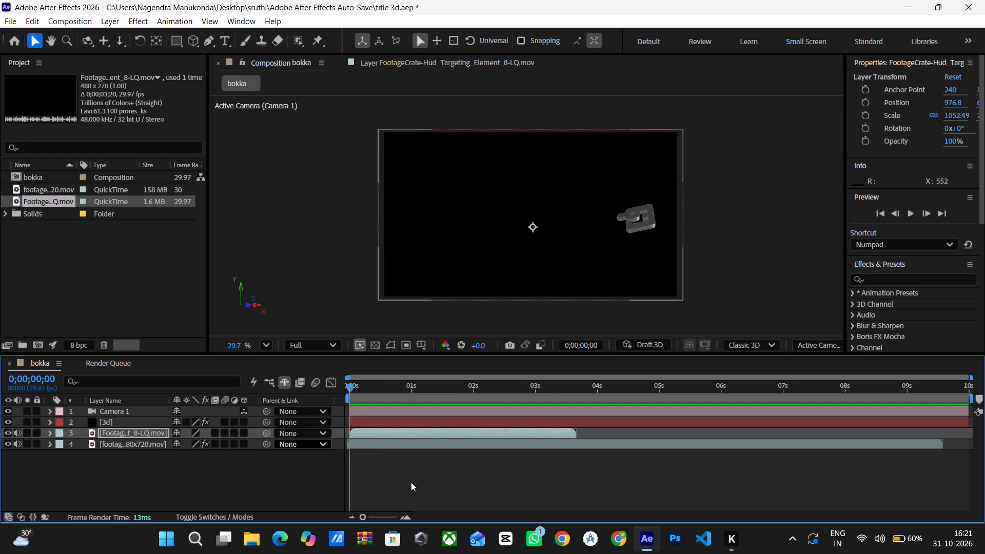
{"action": "key", "text": "space"}
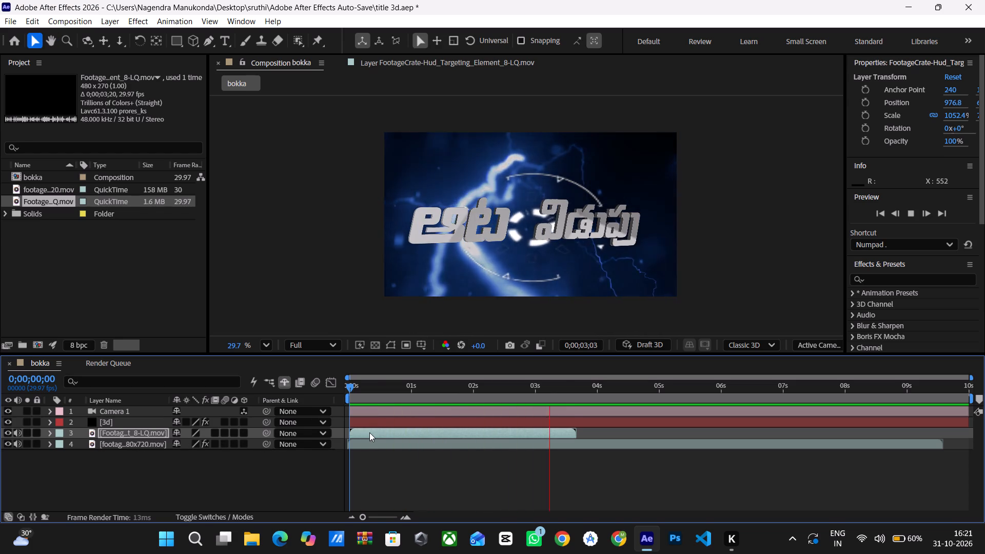
{"action": "key", "text": "space"}
{"action": "key", "text": "space"}
{"action": "key", "text": "space"}
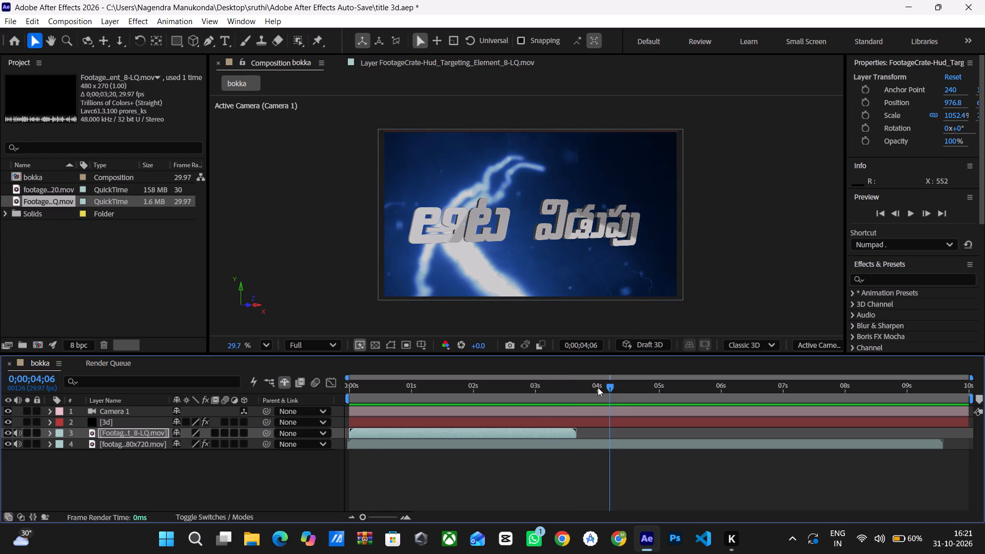
Import FootageCrate-Text_Crt_Glitch_Dollars_5-4K and place it in the bokka composition directly beneath the HUD targeting layer.
{"action": "right_click", "coordinate": [104, 239]}
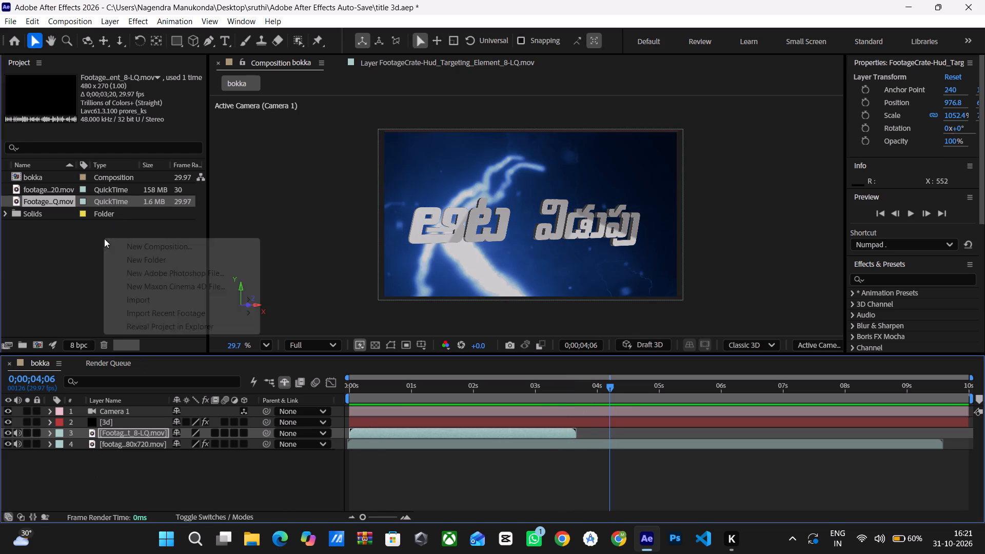
{"action": "left_click", "coordinate": [167, 300]}
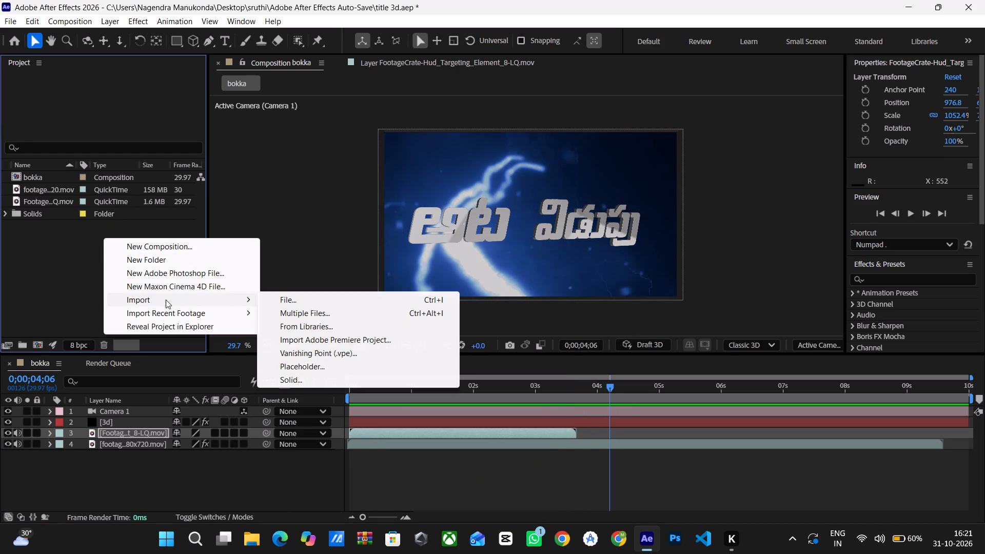
{"action": "left_click", "coordinate": [340, 303]}
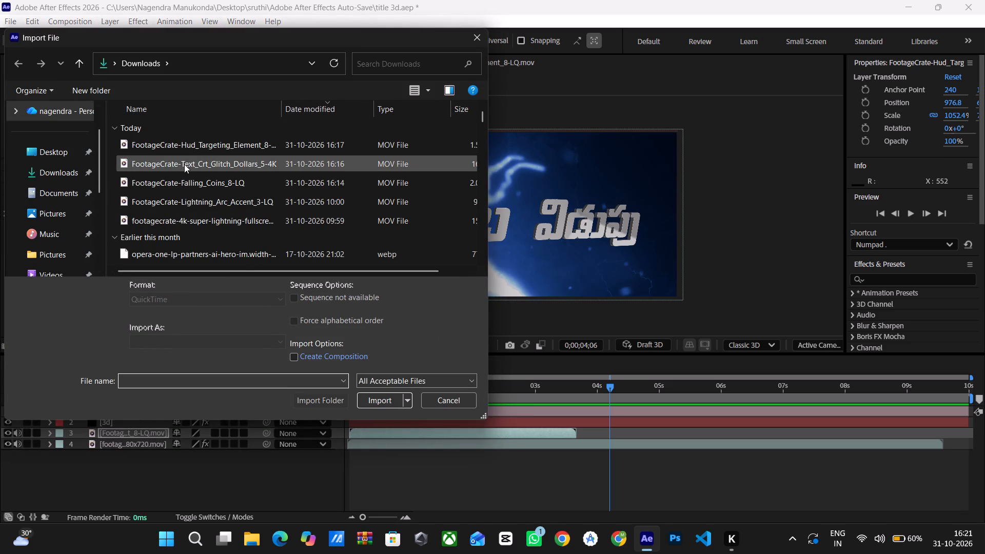
{"action": "left_click", "coordinate": [184, 164]}
{"action": "left_click", "coordinate": [368, 402]}
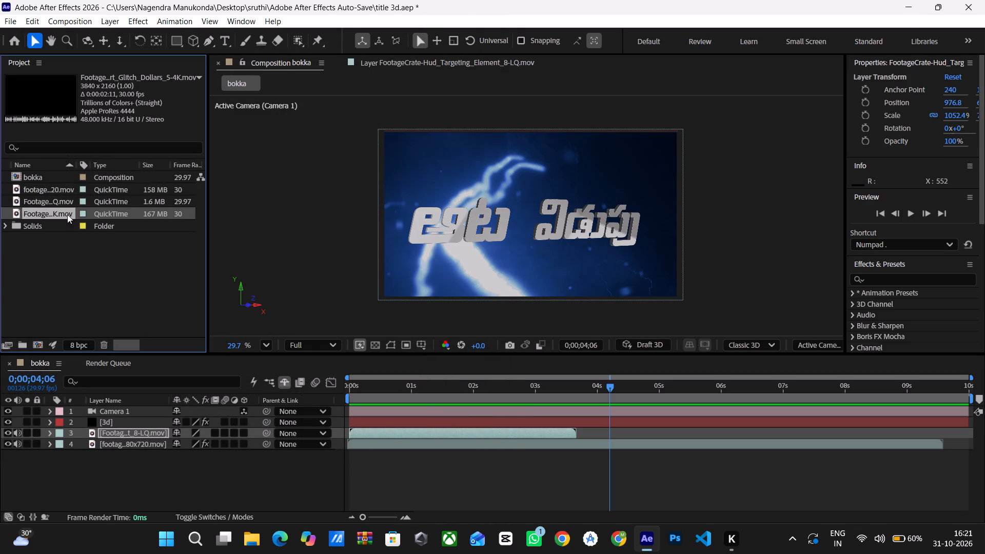
{"action": "left_click_drag", "start_coordinate": [64, 212], "coordinate": [76, 437]}
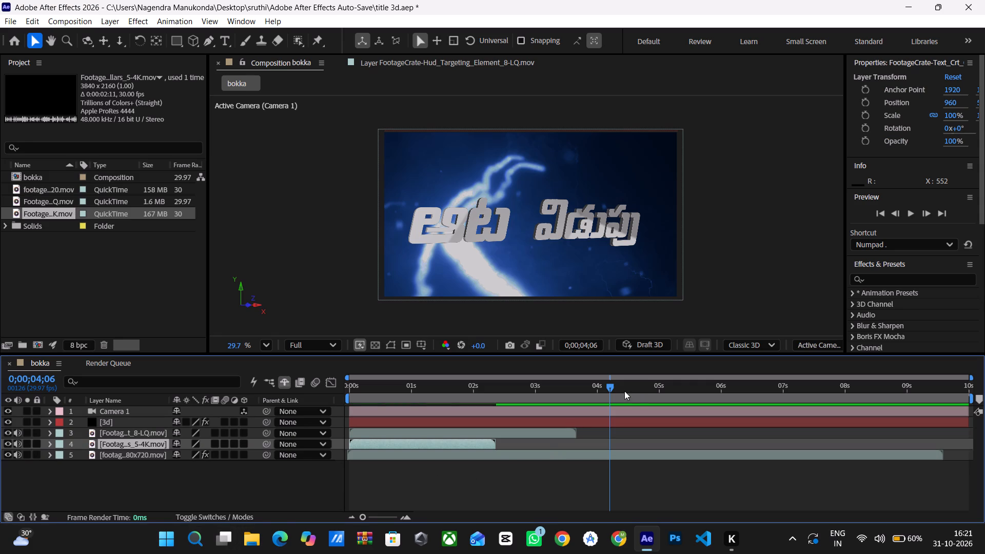
Play the bokka composition from the start to preview the glitch dollars element behind the 3D title.
{"action": "left_click_drag", "start_coordinate": [609, 386], "coordinate": [287, 418]}
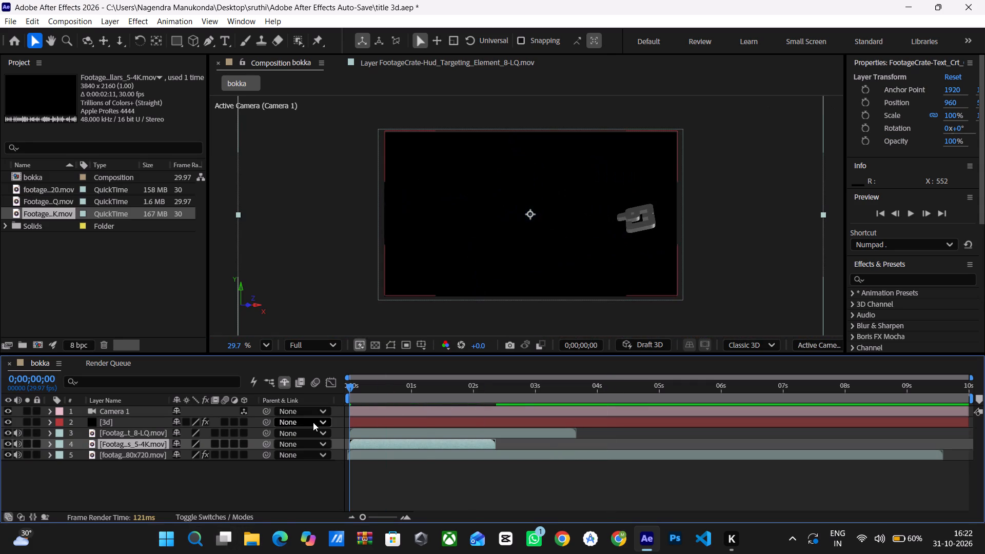
{"action": "key", "text": "space"}
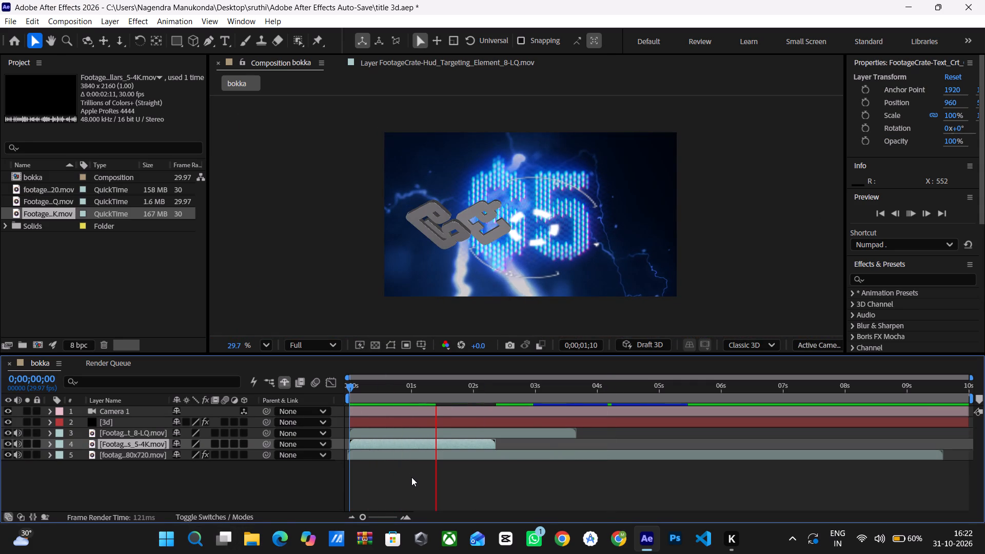
{"action": "key", "text": "space"}
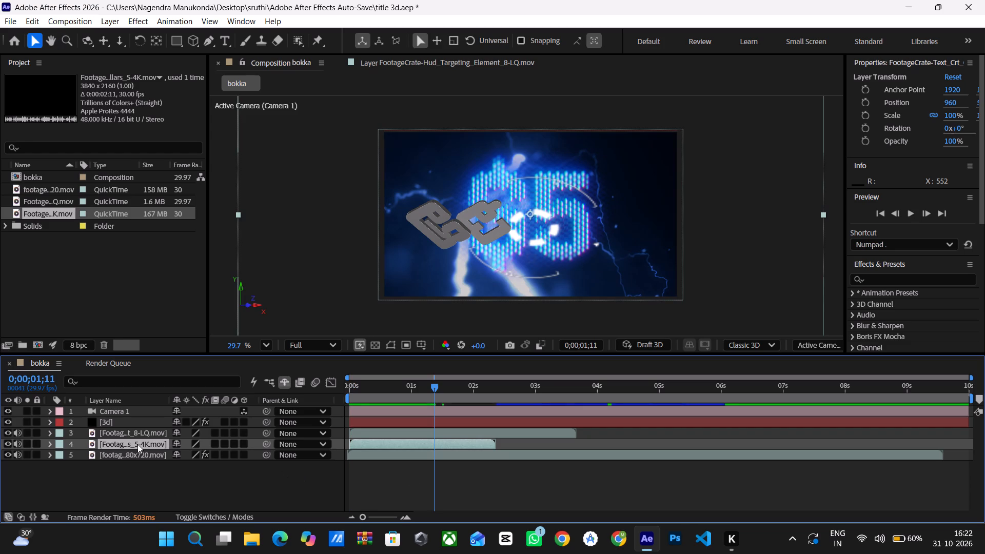
Shrink the glitch dollars layer to a horizontal scale of about 14.4% and place it near the frame's right edge, at X about 1748.
{"action": "left_click", "coordinate": [137, 444]}
{"action": "left_click_drag", "start_coordinate": [593, 268], "coordinate": [561, 228]}
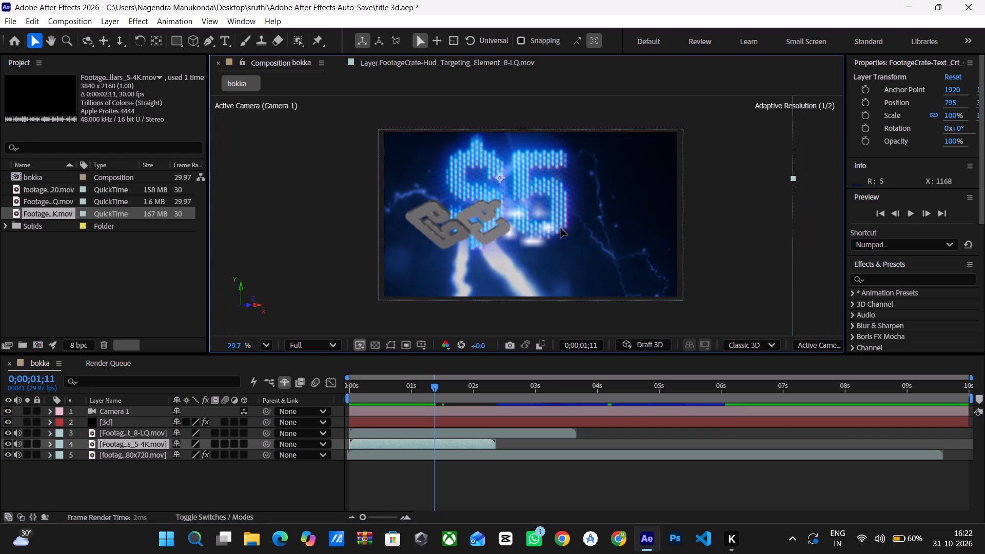
{"action": "left_click_drag", "start_coordinate": [561, 228], "coordinate": [548, 204]}
{"action": "left_click_drag", "start_coordinate": [778, 311], "coordinate": [771, 308]}
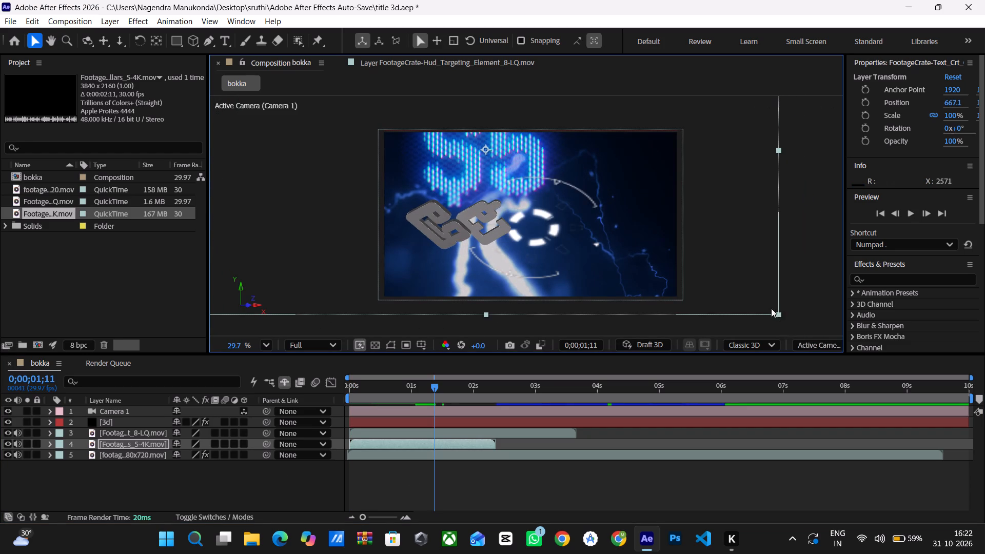
{"action": "left_click_drag", "start_coordinate": [771, 308], "coordinate": [574, 249]}
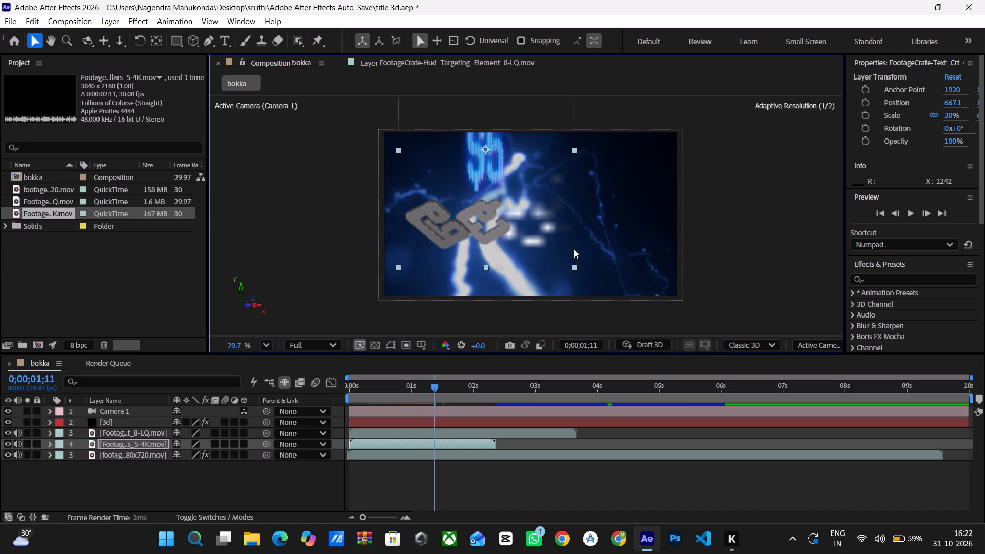
{"action": "left_click_drag", "start_coordinate": [574, 249], "coordinate": [577, 232]}
{"action": "left_click_drag", "start_coordinate": [487, 146], "coordinate": [624, 202]}
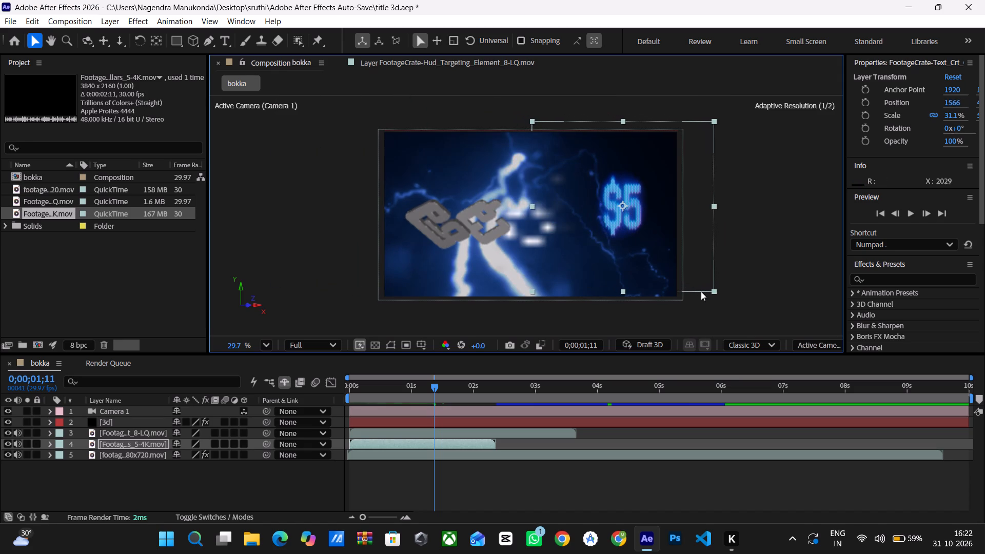
{"action": "left_click_drag", "start_coordinate": [713, 291], "coordinate": [699, 229]}
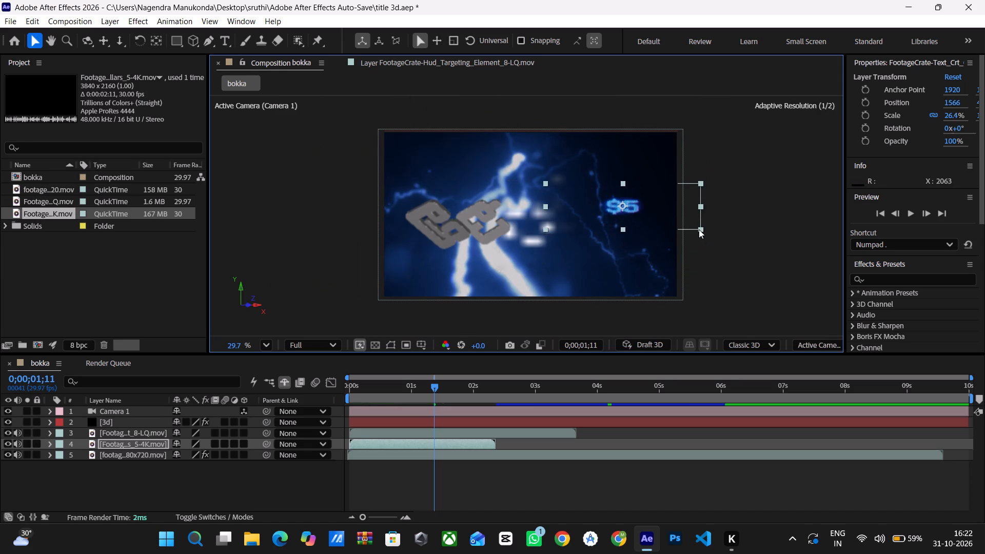
{"action": "left_click_drag", "start_coordinate": [699, 229], "coordinate": [663, 230]}
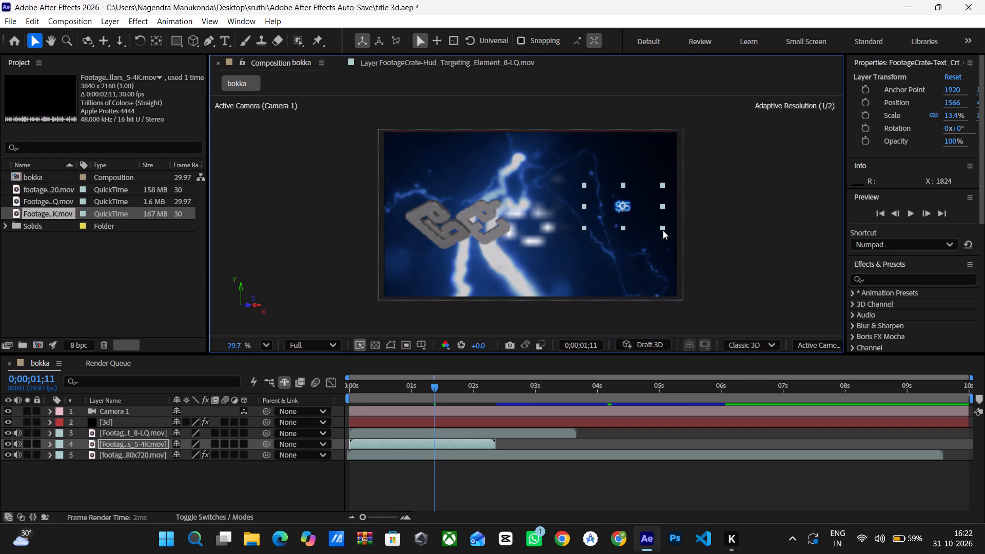
{"action": "left_click_drag", "start_coordinate": [663, 230], "coordinate": [664, 230]}
{"action": "left_click_drag", "start_coordinate": [644, 210], "coordinate": [672, 233]}
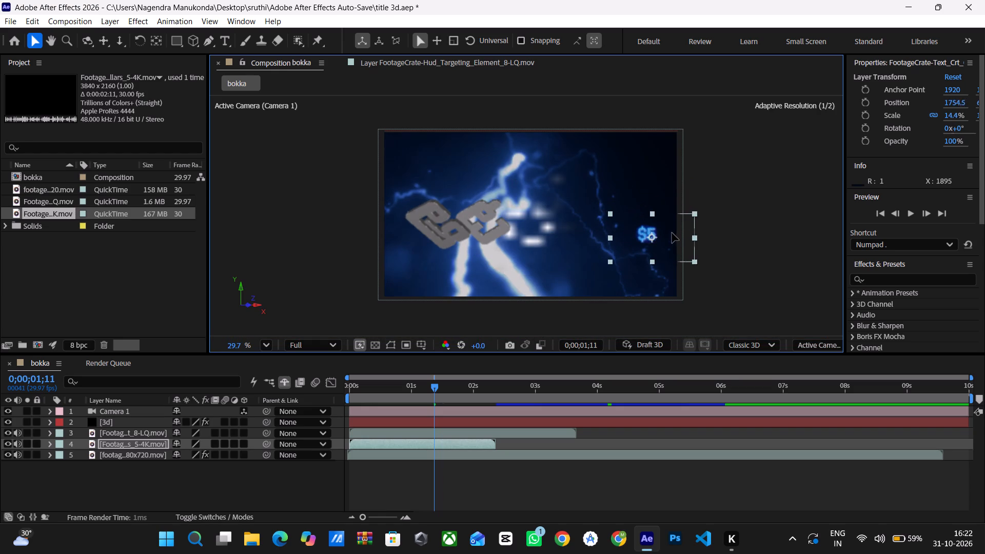
{"action": "left_click_drag", "start_coordinate": [672, 233], "coordinate": [672, 204]}
{"action": "left_click", "coordinate": [735, 276]}
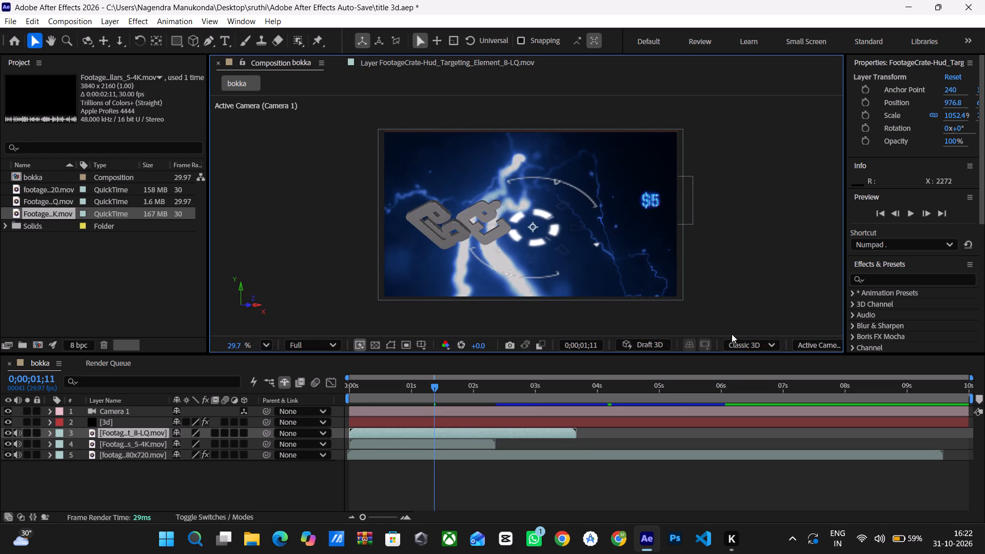
Play the composition from the start to check the small $5 element beside the title animation.
{"action": "left_click_drag", "start_coordinate": [434, 386], "coordinate": [328, 397]}
{"action": "key", "text": "space"}
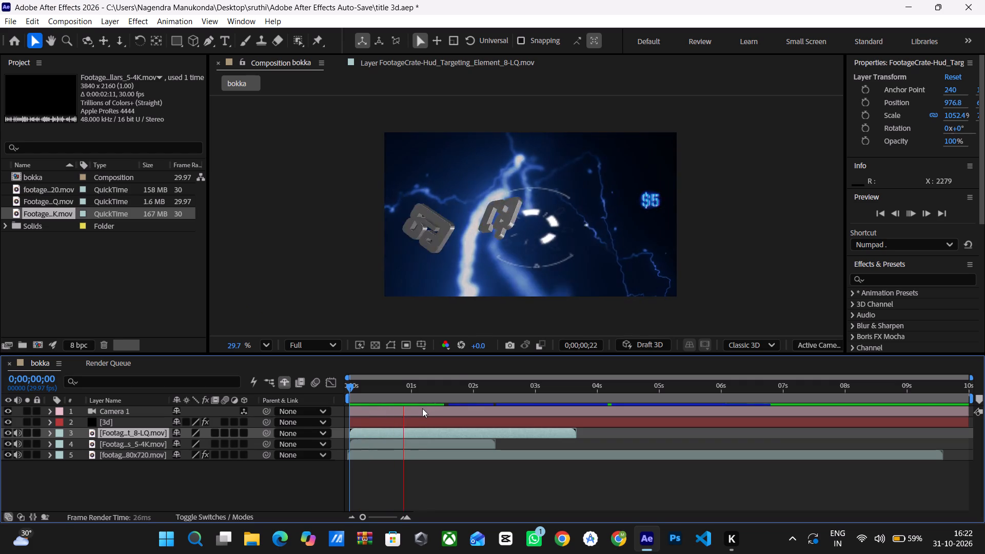
At 0;00;00;10, shrink the $5 layer to about 9.4% horizontal scale and move it to the frame's upper left, at X about 368.
{"action": "left_click", "coordinate": [431, 444]}
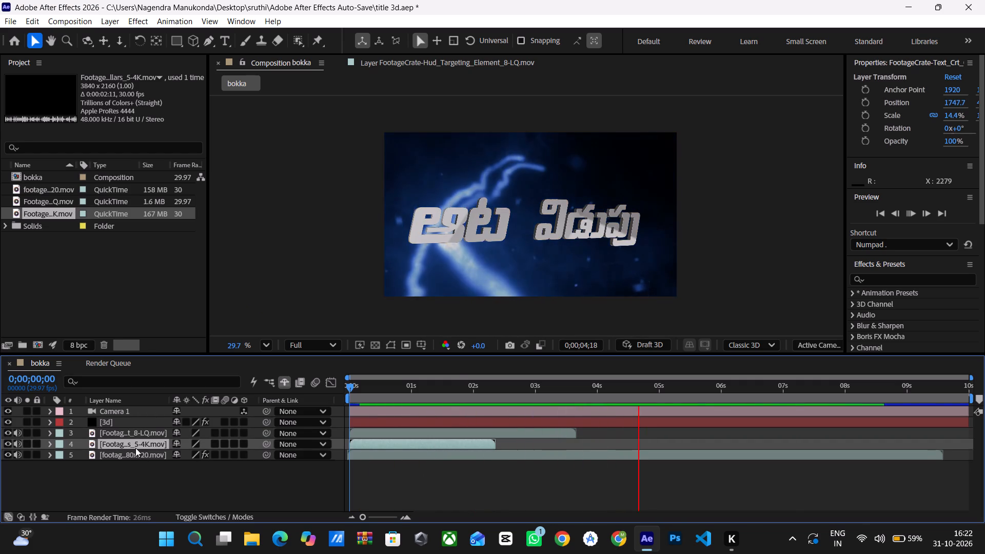
{"action": "left_click_drag", "start_coordinate": [349, 386], "coordinate": [369, 390]}
{"action": "left_click_drag", "start_coordinate": [653, 200], "coordinate": [524, 263]}
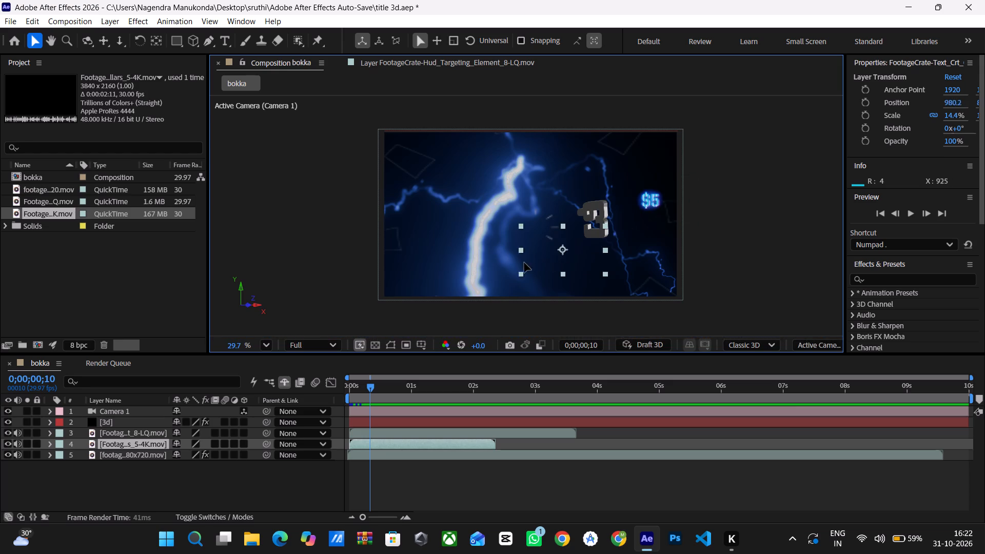
{"action": "left_click_drag", "start_coordinate": [524, 263], "coordinate": [506, 256]}
{"action": "left_click_drag", "start_coordinate": [546, 278], "coordinate": [534, 267]}
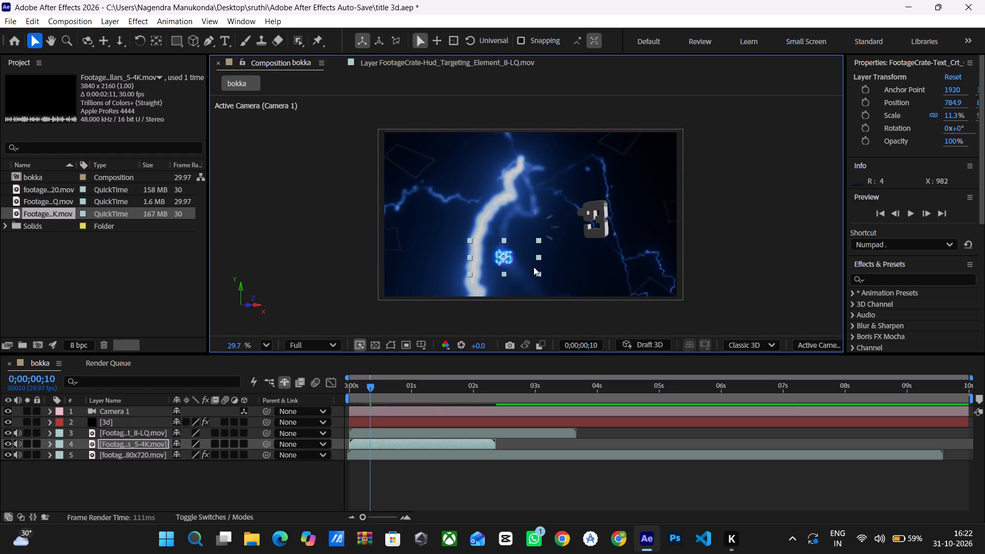
{"action": "left_click_drag", "start_coordinate": [534, 267], "coordinate": [531, 266]}
{"action": "left_click_drag", "start_coordinate": [518, 259], "coordinate": [474, 260]}
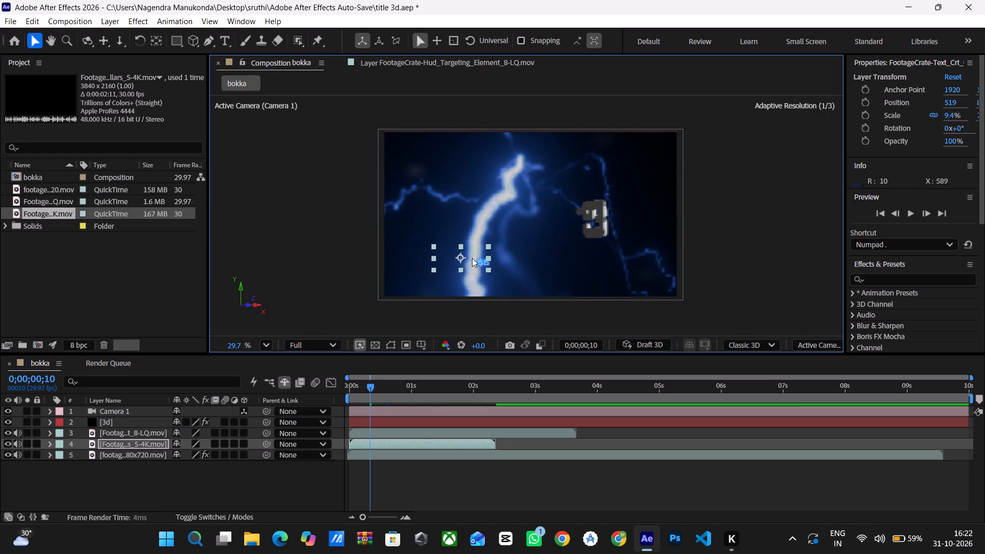
{"action": "left_click_drag", "start_coordinate": [462, 256], "coordinate": [445, 231]}
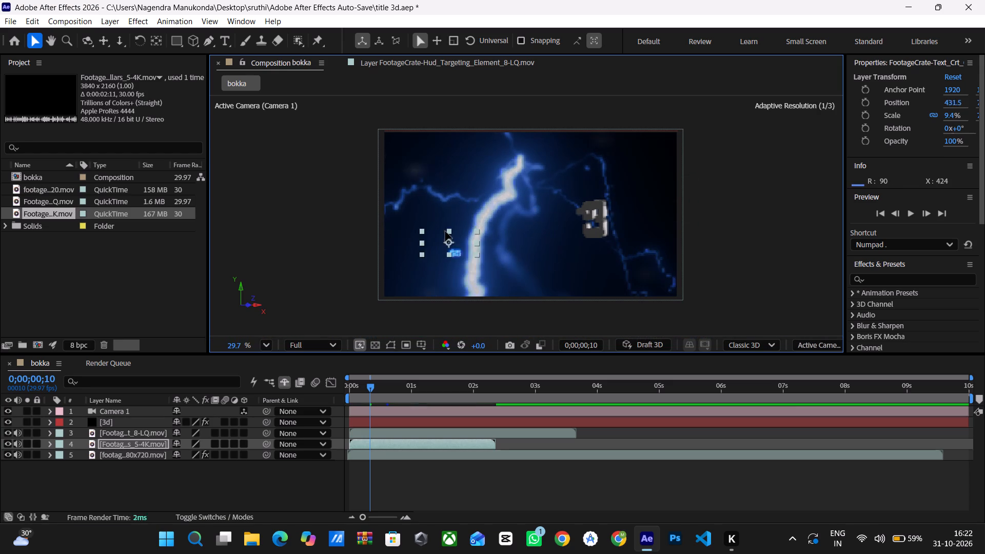
{"action": "left_click_drag", "start_coordinate": [445, 231], "coordinate": [443, 183]}
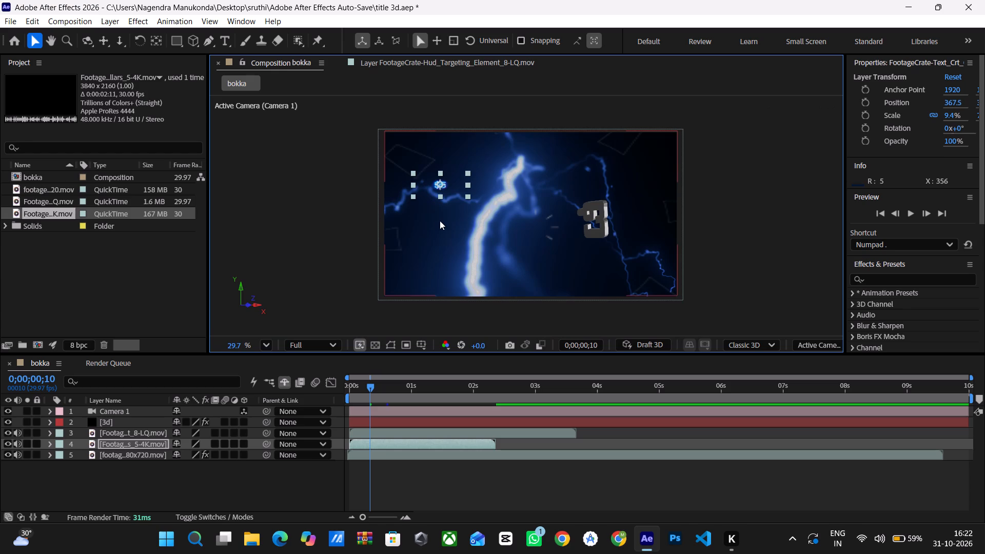
Duplicate the $5 layer twice and place the topmost copy below and slightly left of the original, at X about 253.
{"action": "key", "text": "ctrl+d"}
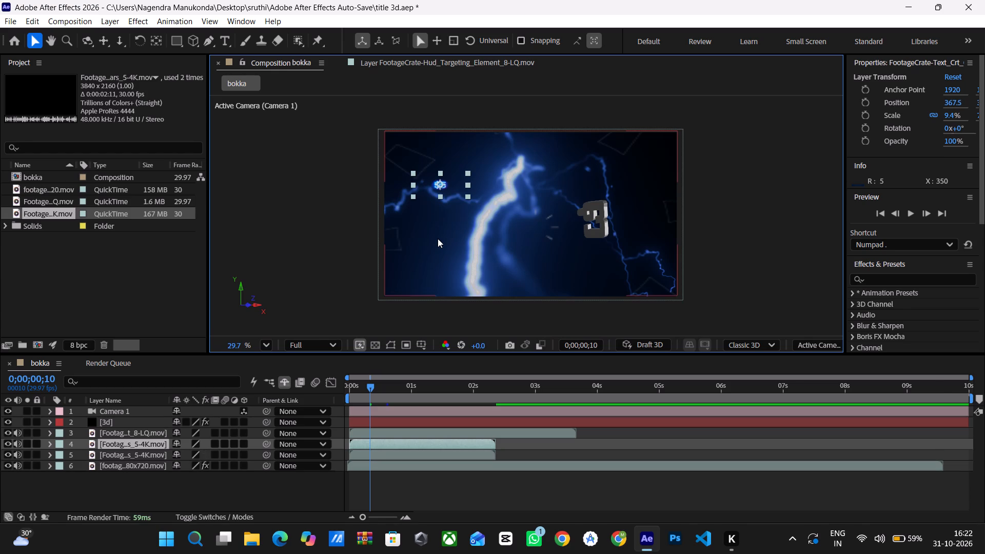
{"action": "key", "text": "ctrl+d"}
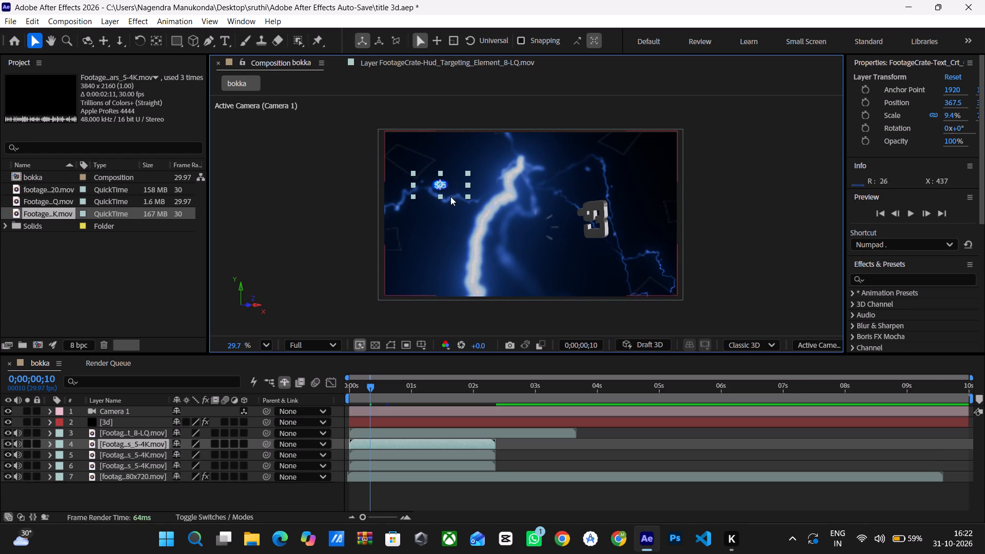
{"action": "left_click_drag", "start_coordinate": [442, 184], "coordinate": [439, 203]}
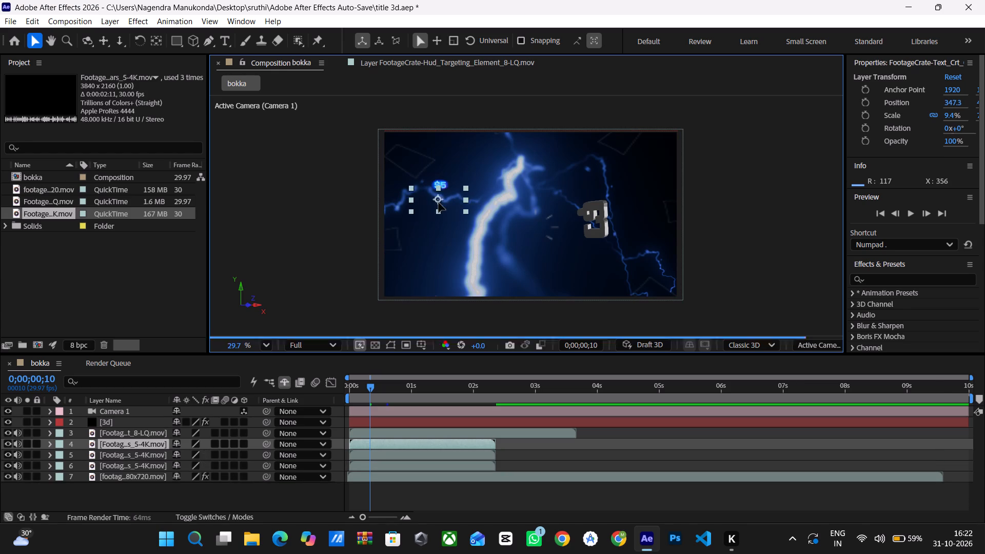
{"action": "left_click_drag", "start_coordinate": [439, 203], "coordinate": [423, 188]}
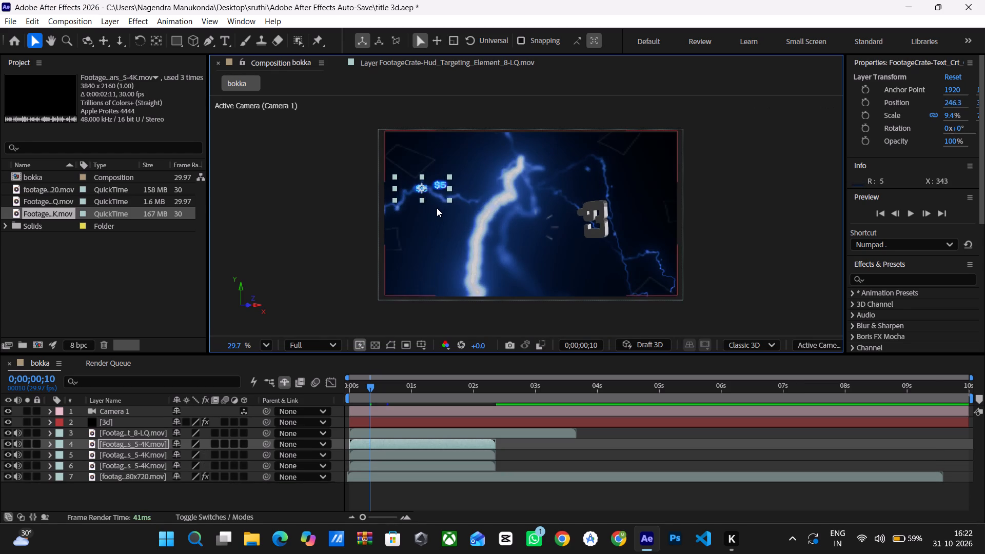
{"action": "left_click_drag", "start_coordinate": [423, 189], "coordinate": [424, 216]}
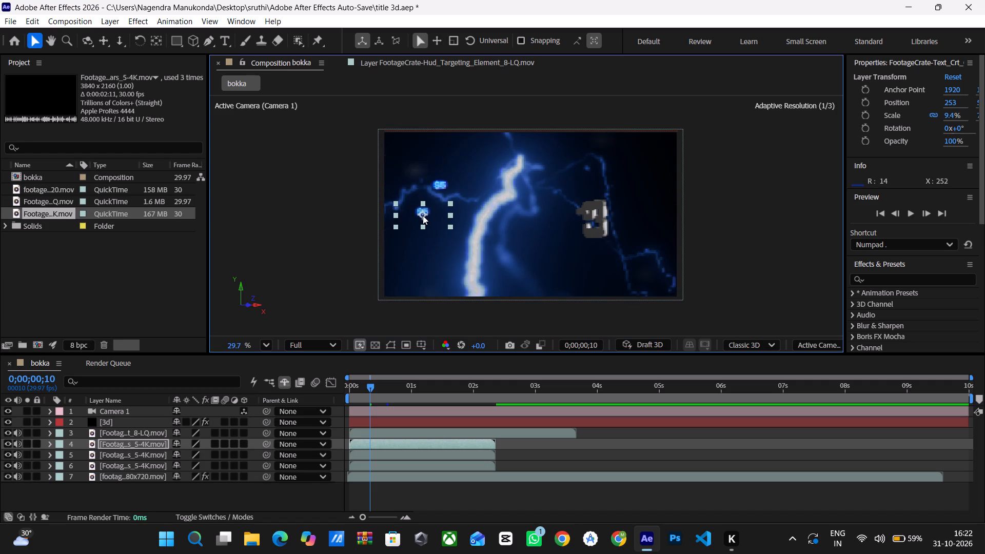
Move the second $5 copy left of the original, between the other two vertically, at X about 223.
{"action": "left_click", "coordinate": [444, 184]}
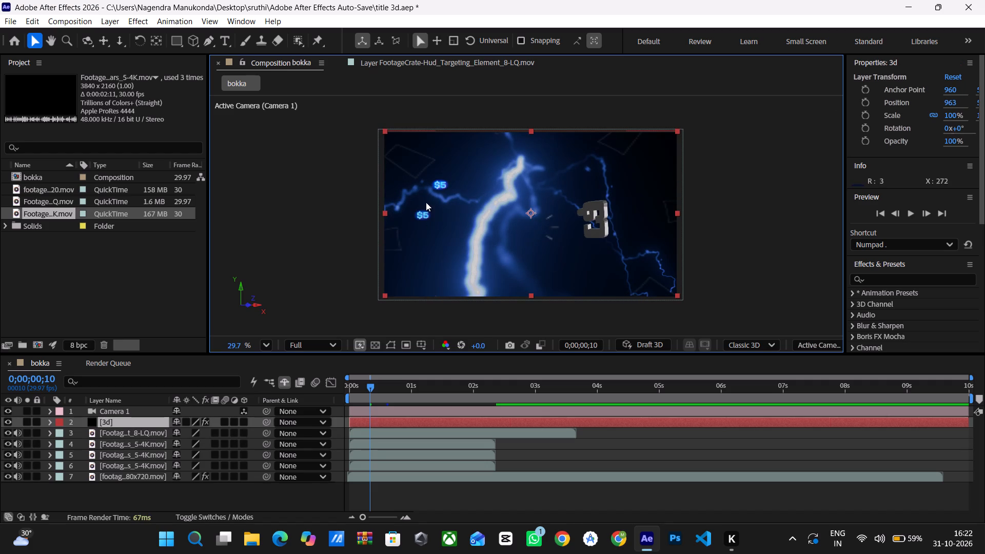
{"action": "left_click", "coordinate": [427, 214]}
{"action": "left_click", "coordinate": [133, 458]}
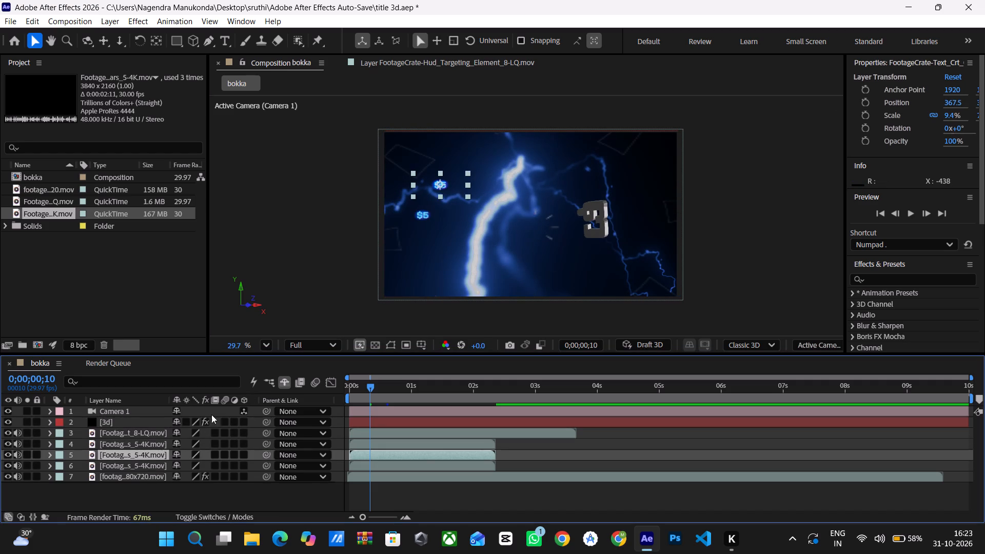
{"action": "left_click_drag", "start_coordinate": [439, 185], "coordinate": [428, 202]}
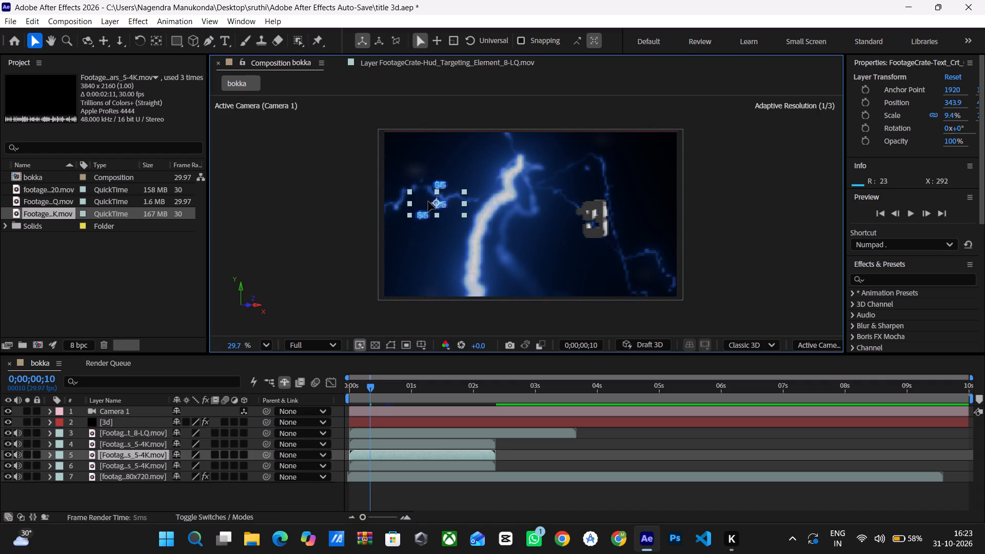
{"action": "left_click_drag", "start_coordinate": [428, 202], "coordinate": [417, 194]}
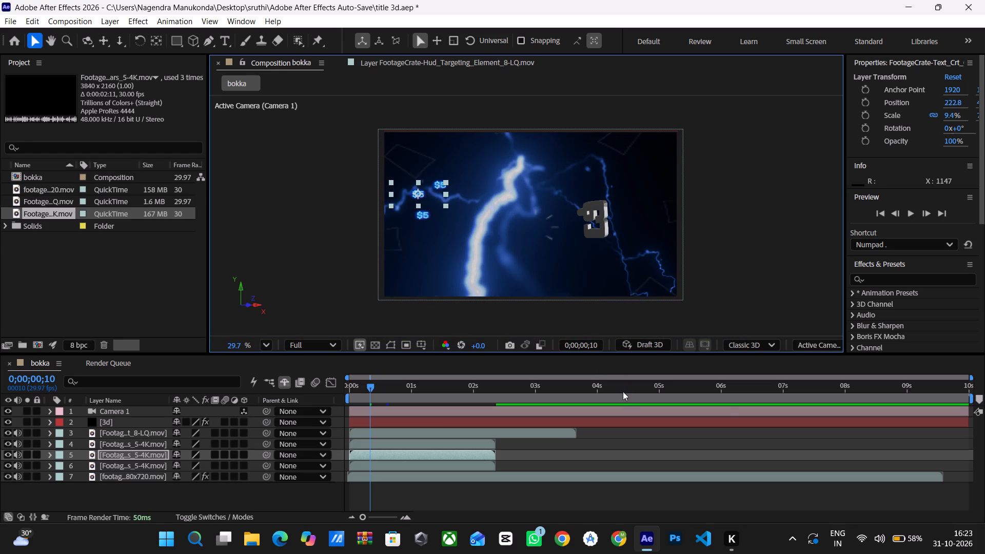
Play the composition from 0;00;00;10 and scrub on to 0;00;01;22 to check the $5 copies against the title.
{"action": "key", "text": "space"}
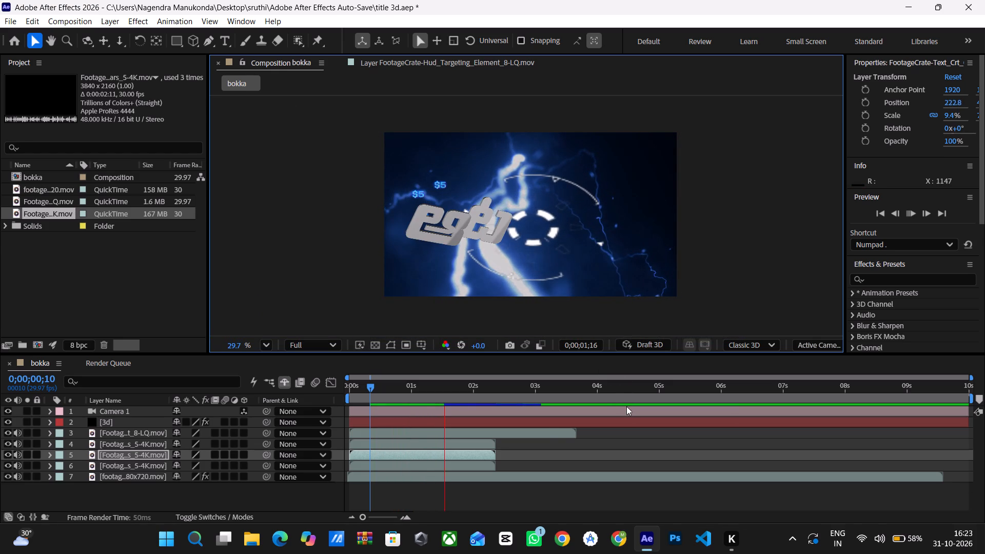
{"action": "left_click_drag", "start_coordinate": [372, 386], "coordinate": [429, 401]}
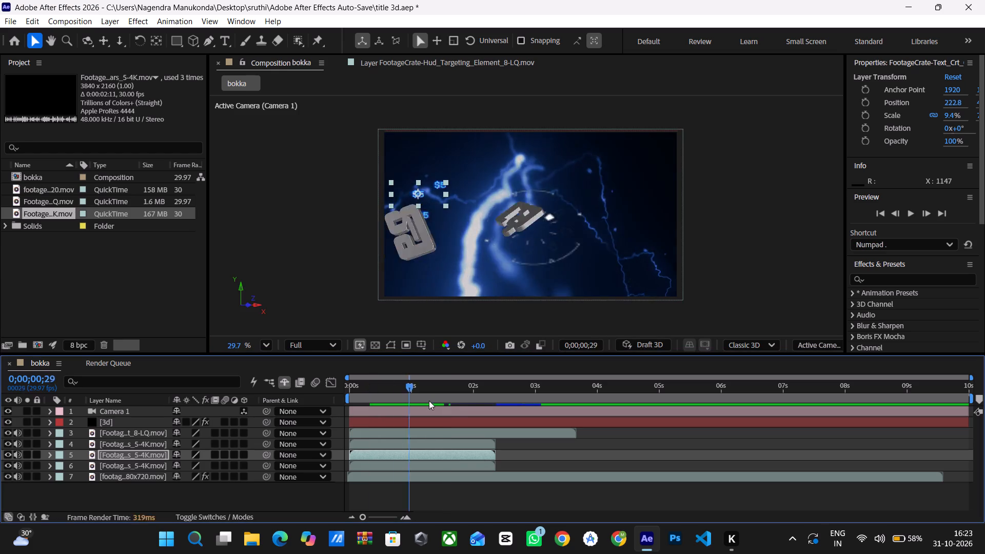
{"action": "left_click_drag", "start_coordinate": [429, 401], "coordinate": [460, 405]}
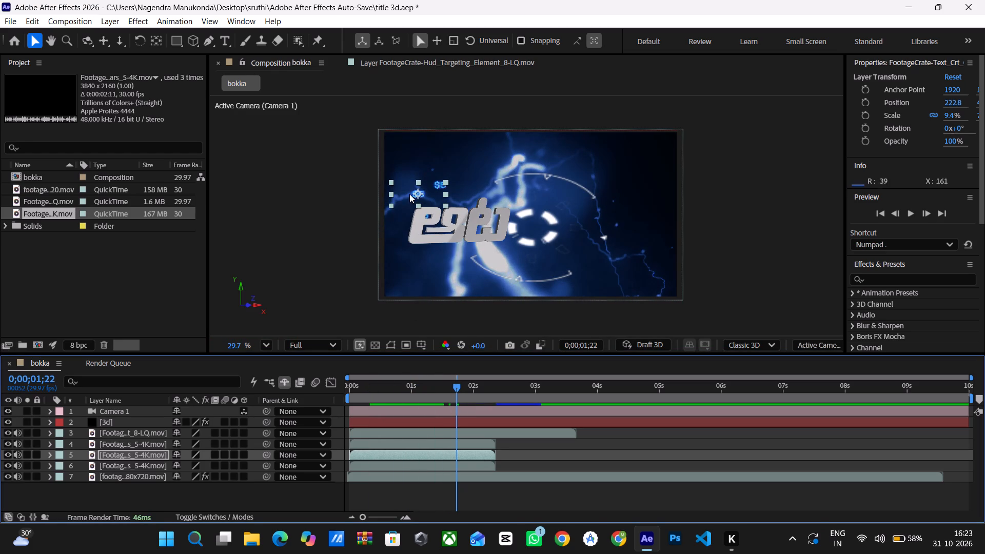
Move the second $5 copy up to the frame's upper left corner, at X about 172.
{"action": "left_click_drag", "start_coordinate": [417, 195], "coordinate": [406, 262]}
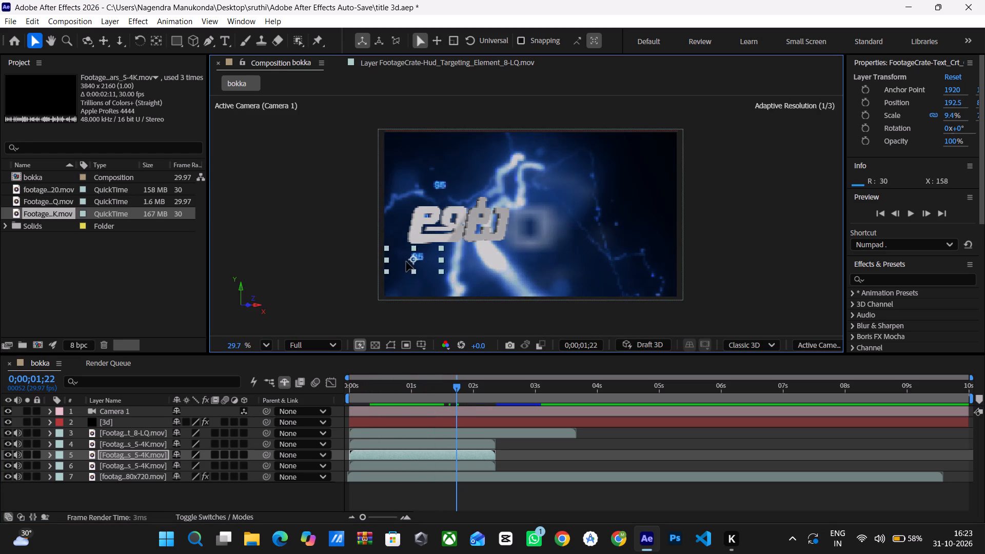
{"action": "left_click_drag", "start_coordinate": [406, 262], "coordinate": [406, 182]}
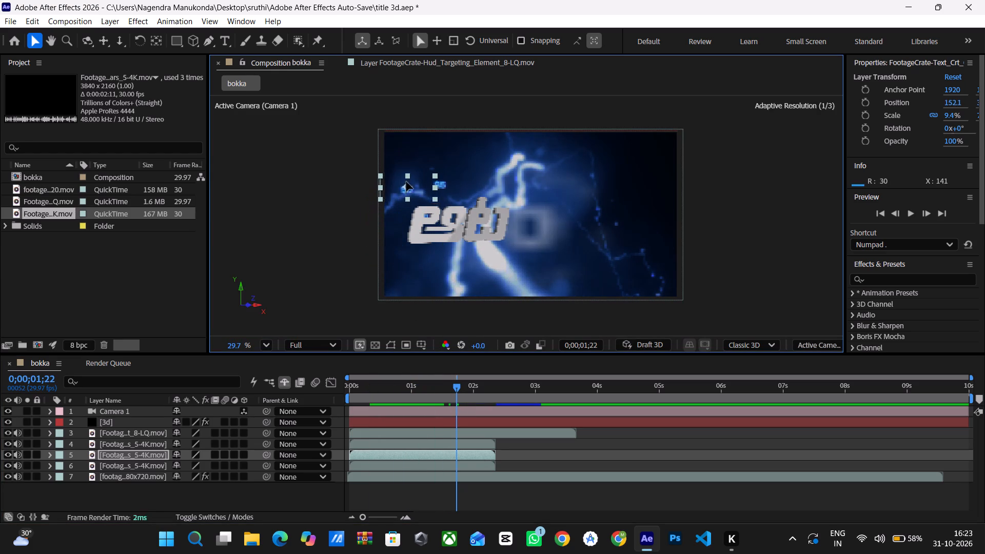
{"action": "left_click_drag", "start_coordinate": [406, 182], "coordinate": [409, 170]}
Shrink the topmost $5 copy to about 7.1% scale and place it at the frame's left edge beside the title, at X about 68.
{"action": "left_click", "coordinate": [443, 186]}
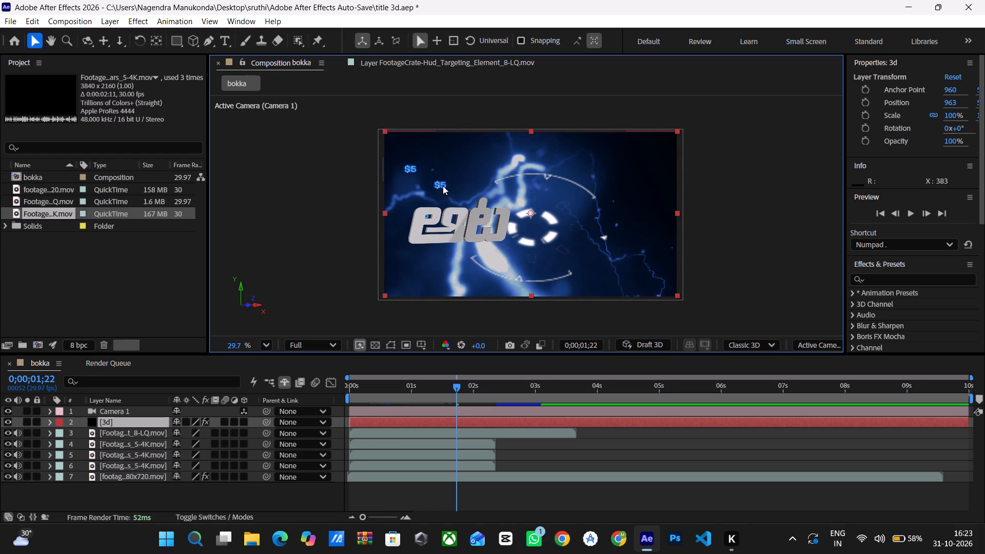
{"action": "left_click", "coordinate": [136, 441]}
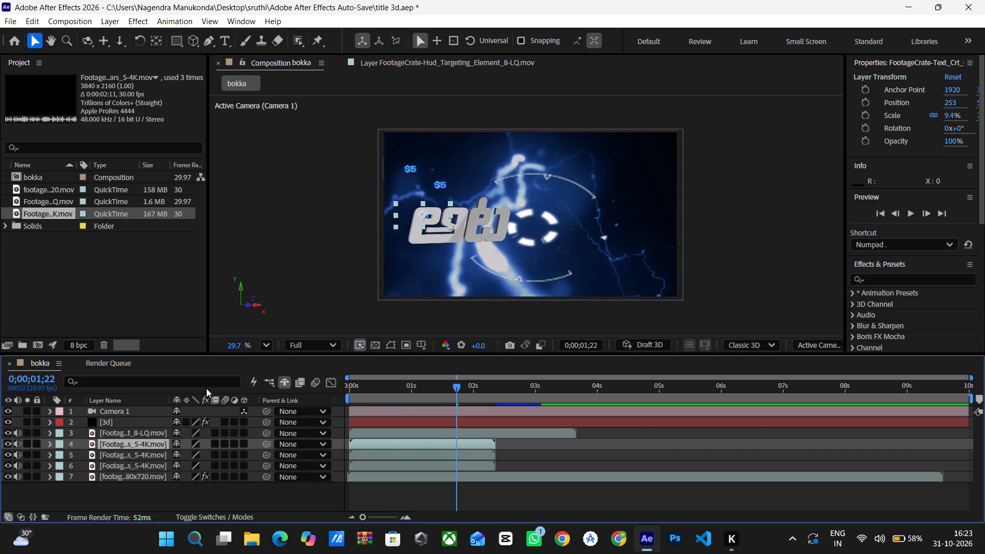
{"action": "left_click_drag", "start_coordinate": [422, 215], "coordinate": [441, 191]}
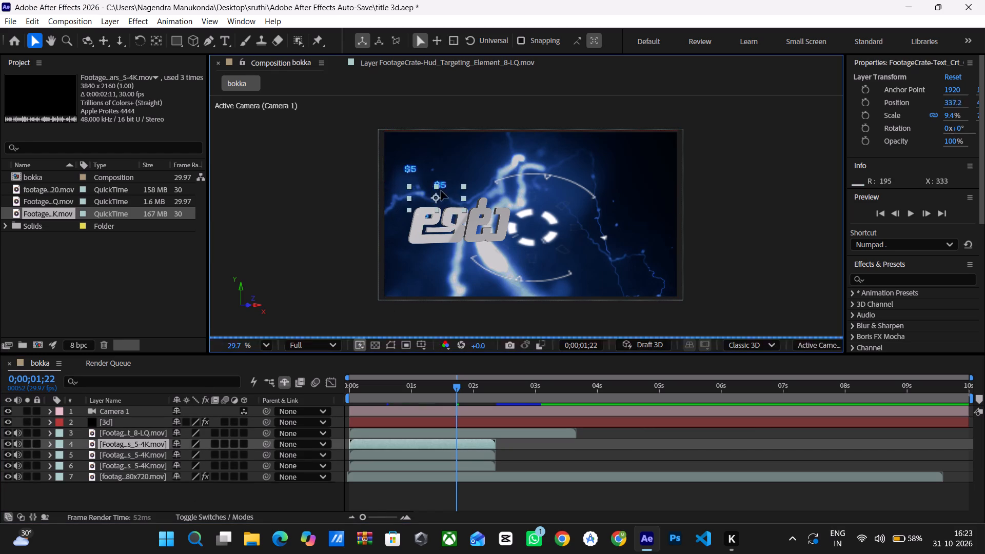
{"action": "left_click_drag", "start_coordinate": [441, 191], "coordinate": [474, 176]}
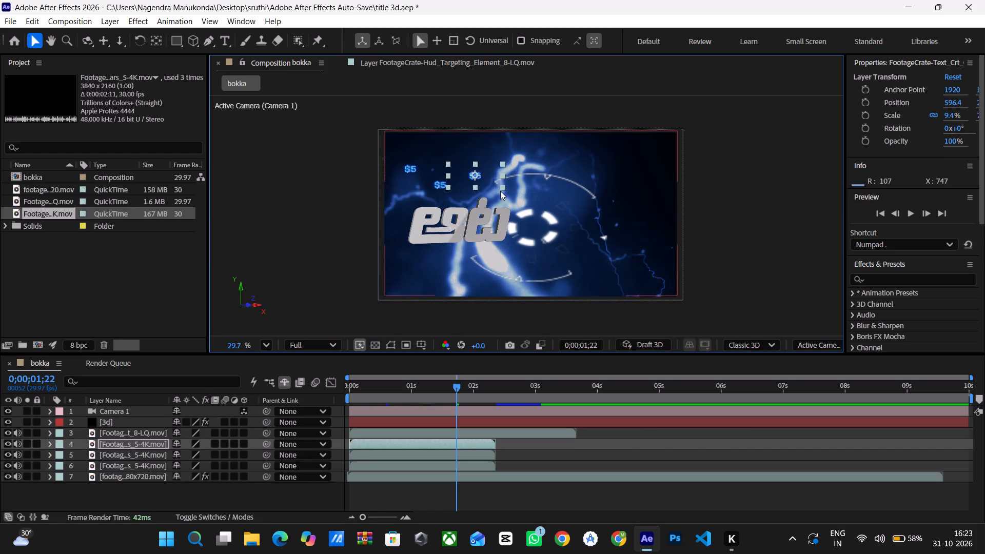
{"action": "left_click_drag", "start_coordinate": [503, 189], "coordinate": [496, 185]}
{"action": "left_click_drag", "start_coordinate": [468, 175], "coordinate": [468, 175]}
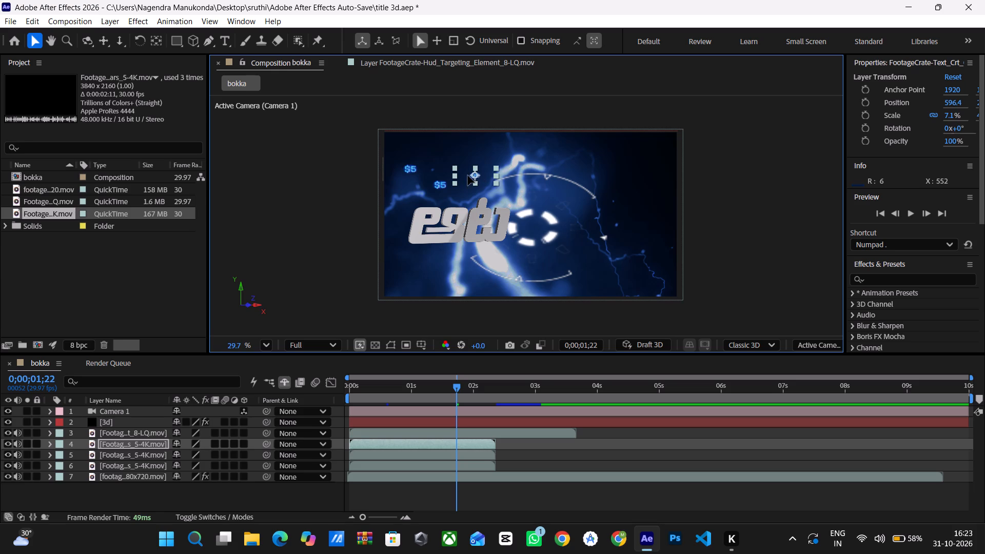
{"action": "left_click_drag", "start_coordinate": [468, 175], "coordinate": [395, 235]}
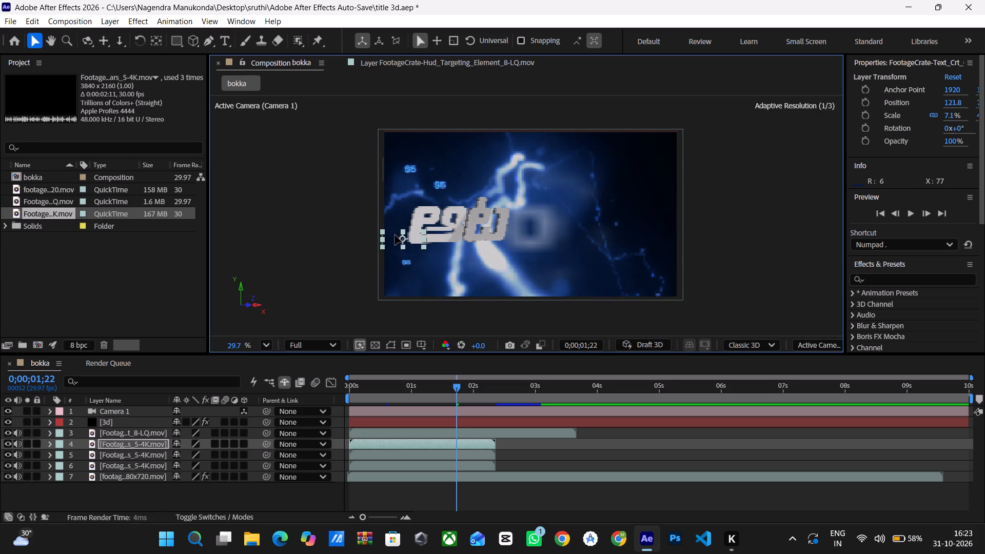
{"action": "left_click_drag", "start_coordinate": [395, 235], "coordinate": [388, 224]}
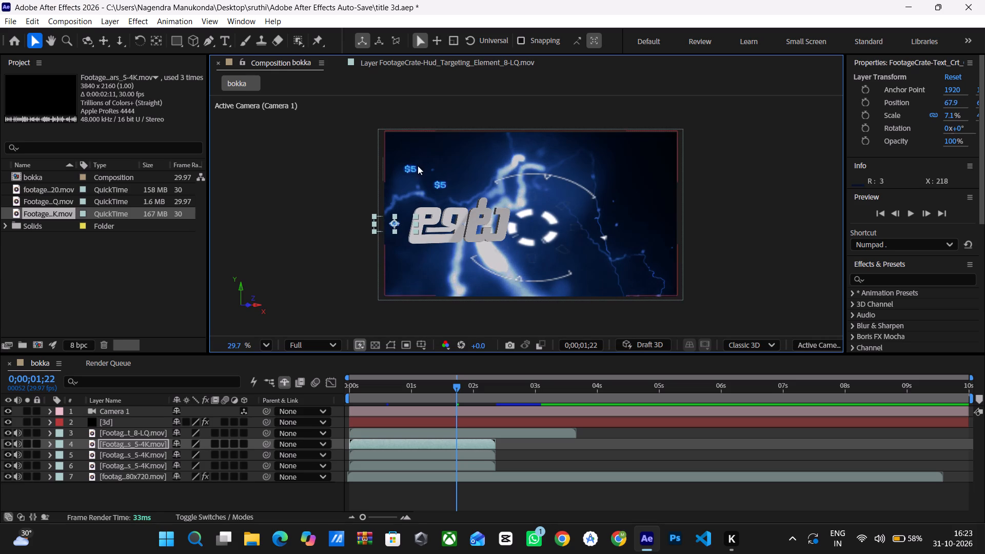
Shift the HUD targeting element slightly left and up behind the title, to X about 923.
{"action": "left_click", "coordinate": [149, 432]}
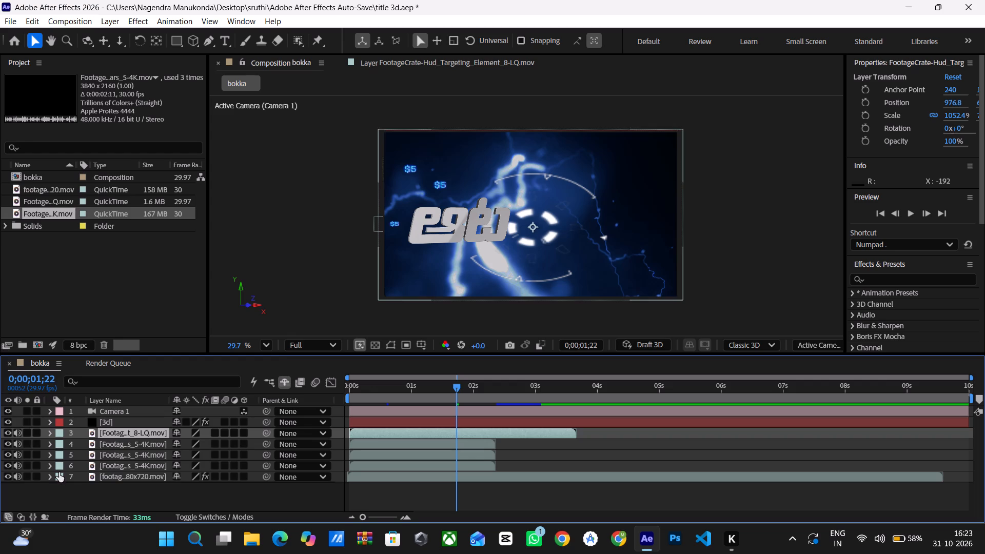
{"action": "left_click_drag", "start_coordinate": [532, 227], "coordinate": [497, 249]}
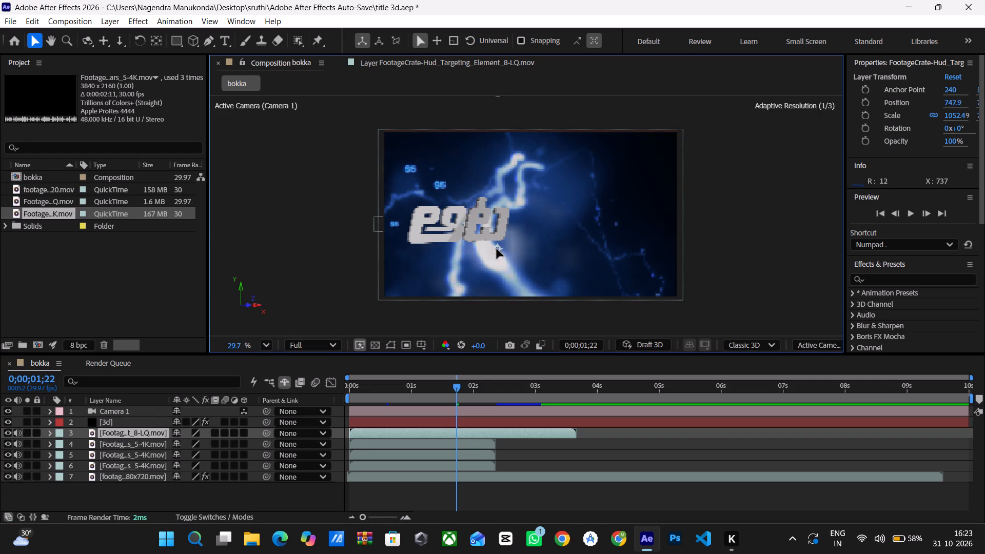
{"action": "left_click_drag", "start_coordinate": [497, 249], "coordinate": [524, 224]}
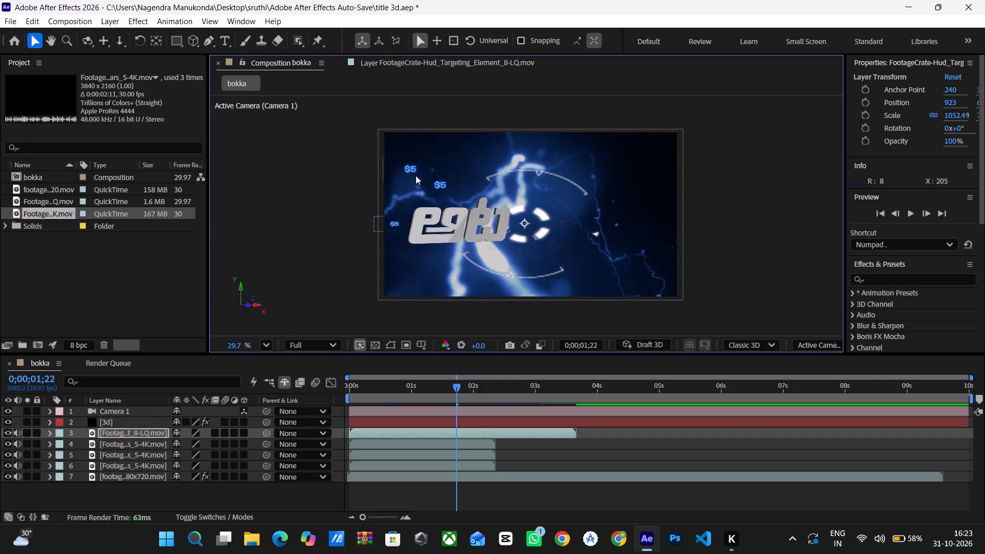
Move the second $5 copy to the frame's left edge, above the smaller copy, at X about 88.
{"action": "left_click", "coordinate": [142, 456]}
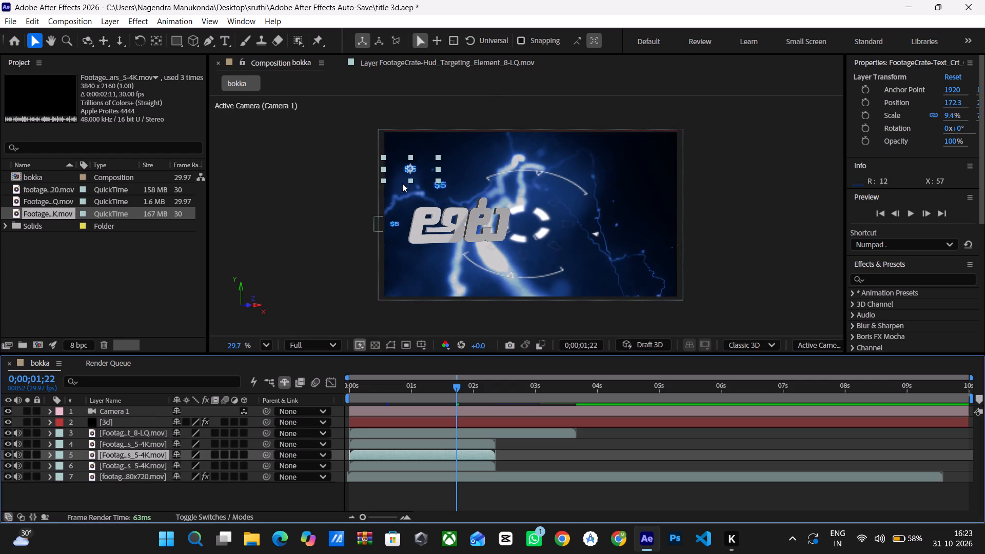
{"action": "left_click_drag", "start_coordinate": [408, 168], "coordinate": [396, 188]}
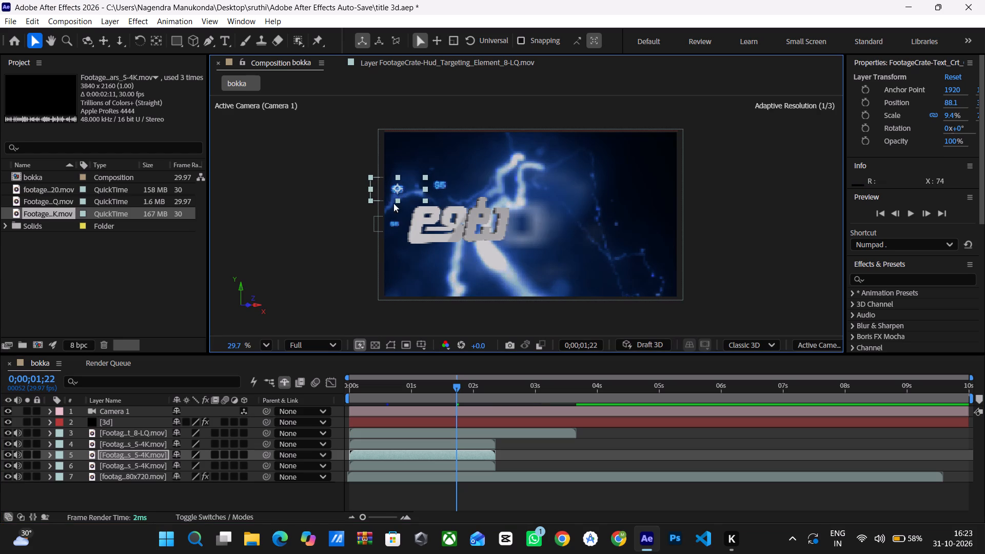
Move the original $5 layer across to the right side of the frame, at X about 1677.
{"action": "left_click", "coordinate": [153, 462]}
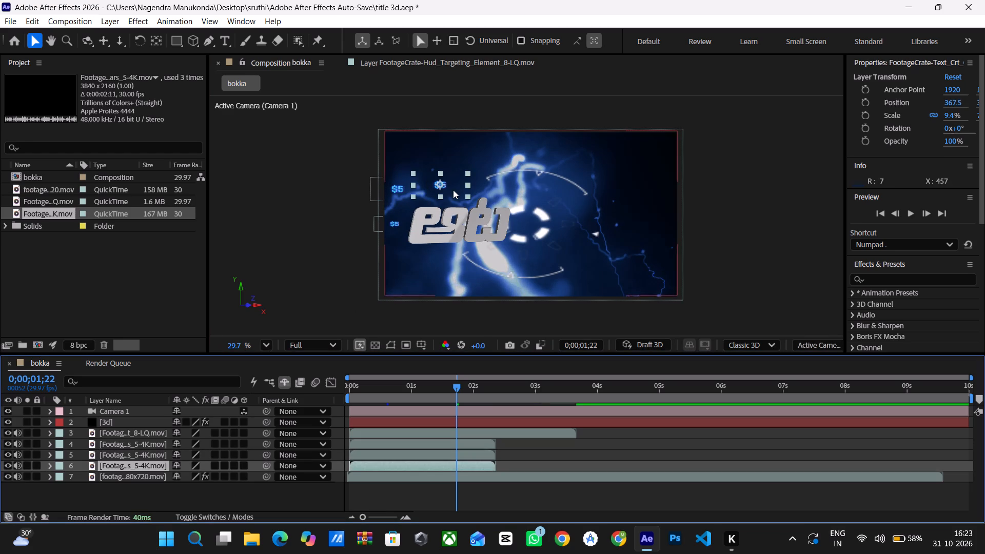
{"action": "left_click_drag", "start_coordinate": [441, 183], "coordinate": [404, 174]}
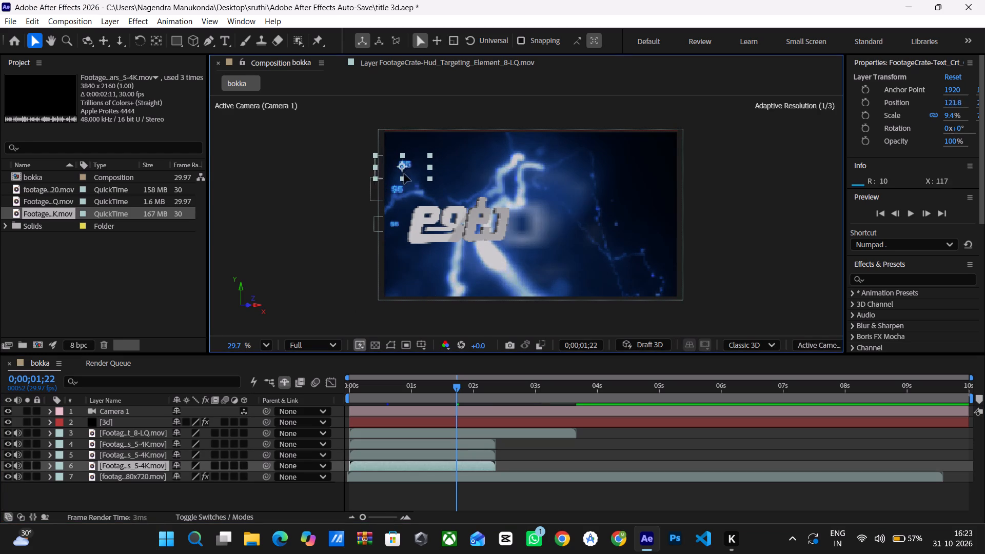
{"action": "left_click_drag", "start_coordinate": [404, 174], "coordinate": [640, 196]}
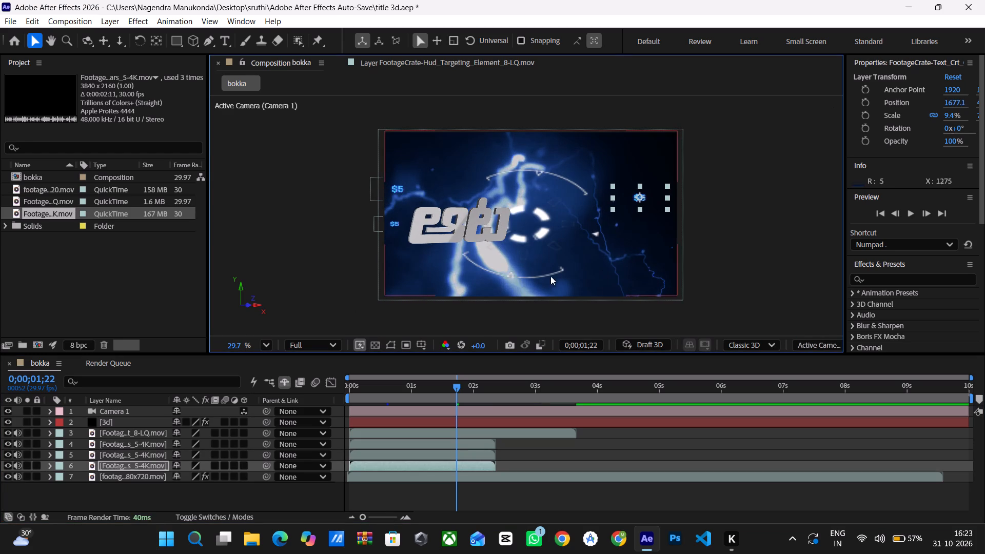
Deselect all layers and play the composition from the start to review the rearranged $5 elements and HUD.
{"action": "left_click", "coordinate": [131, 477]}
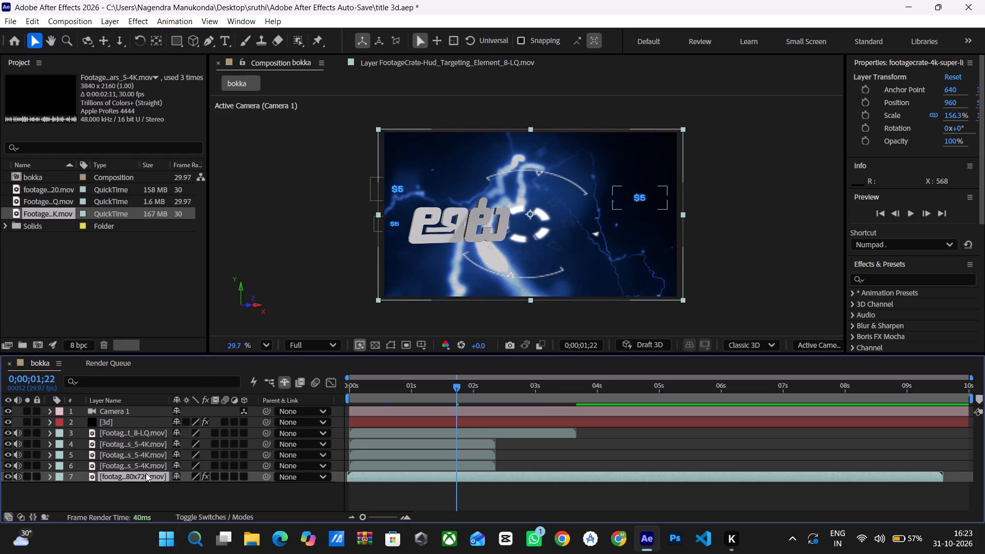
{"action": "left_click", "coordinate": [171, 503]}
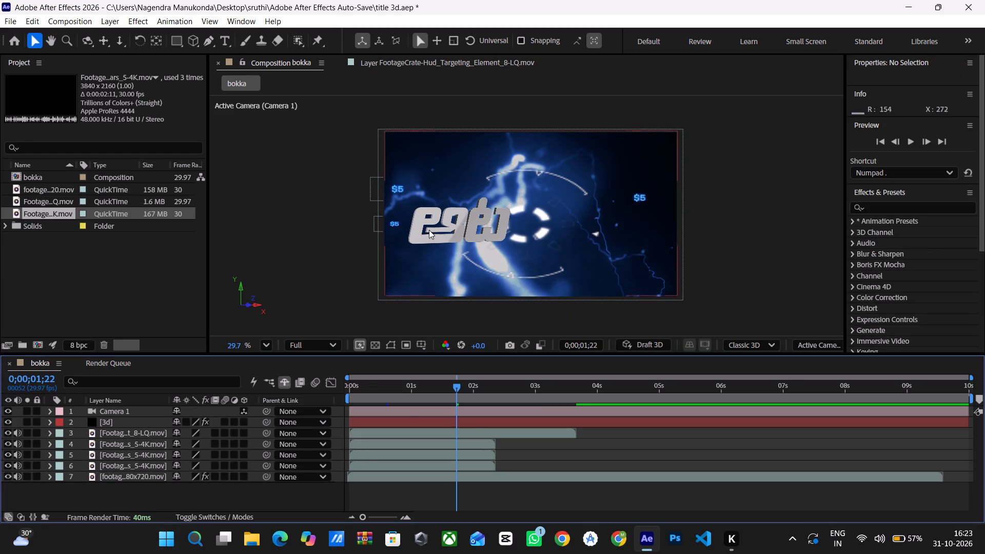
{"action": "left_click_drag", "start_coordinate": [457, 386], "coordinate": [445, 386]}
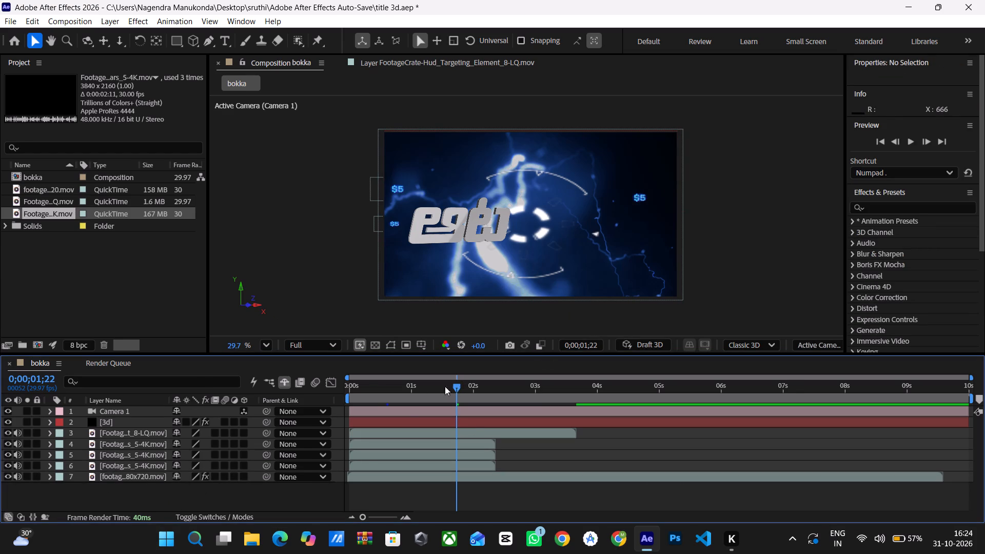
{"action": "left_click_drag", "start_coordinate": [445, 386], "coordinate": [302, 412]}
{"action": "key", "text": "space"}
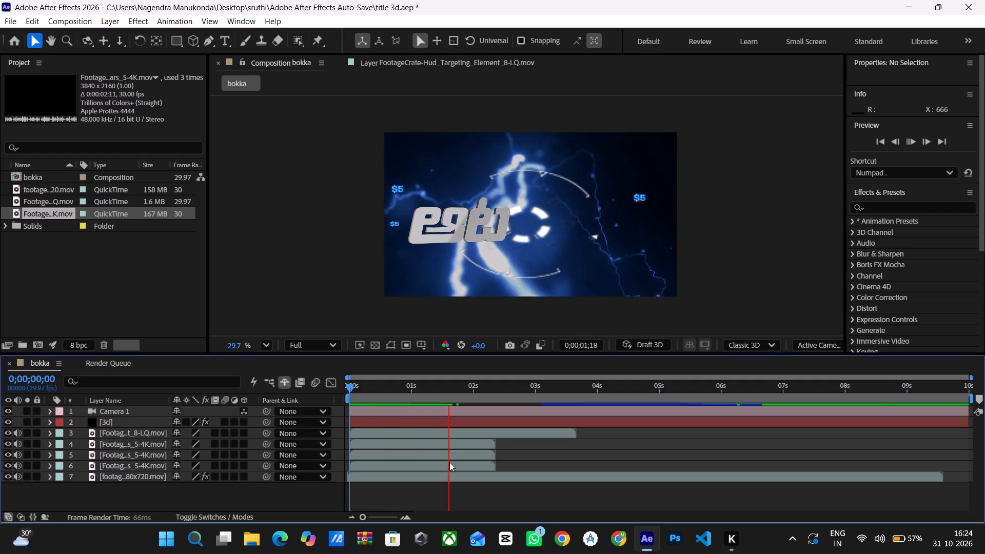
{"action": "key", "text": "space"}
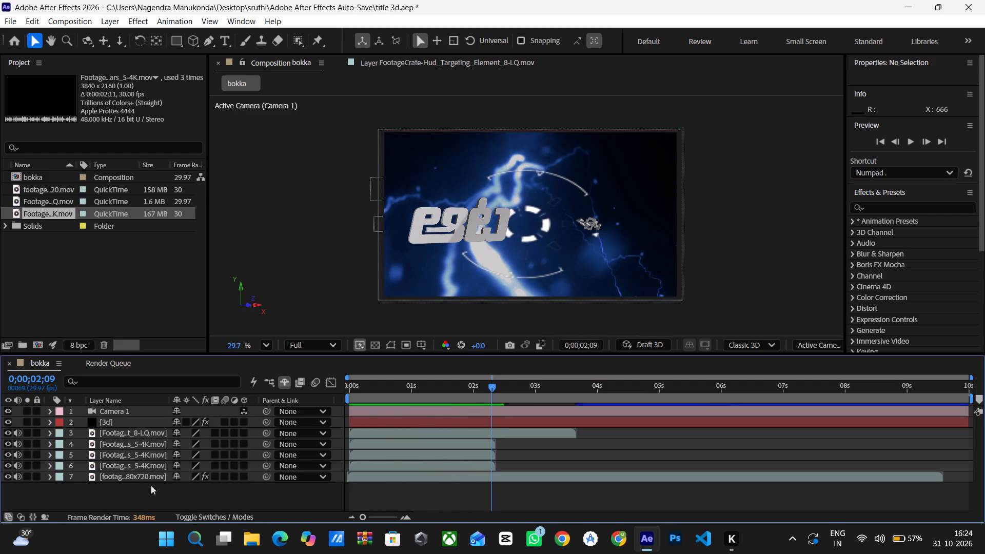
Import the FootageCrate-Falling_Coins_8-LQ clip from the Downloads folder into the project.
{"action": "right_click", "coordinate": [70, 246]}
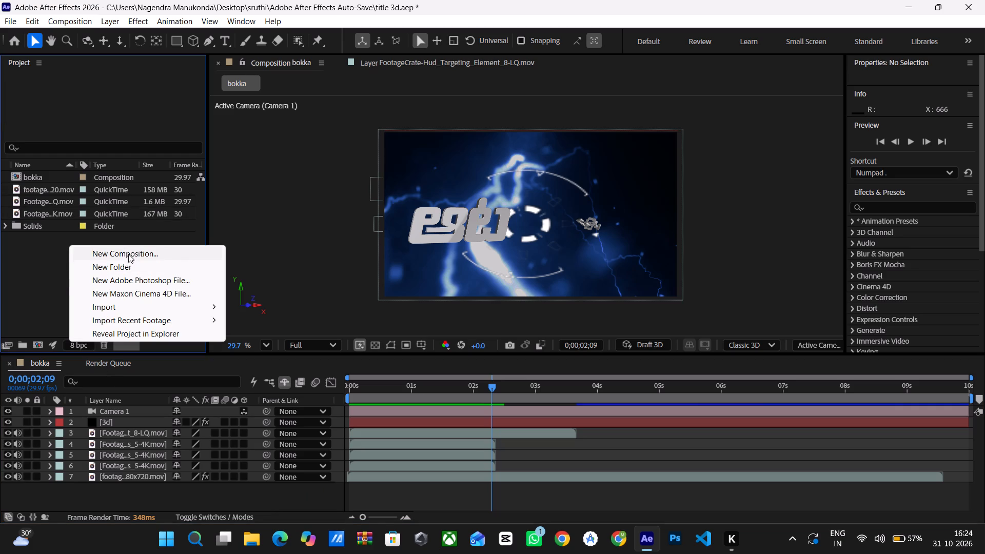
{"action": "left_click", "coordinate": [105, 303]}
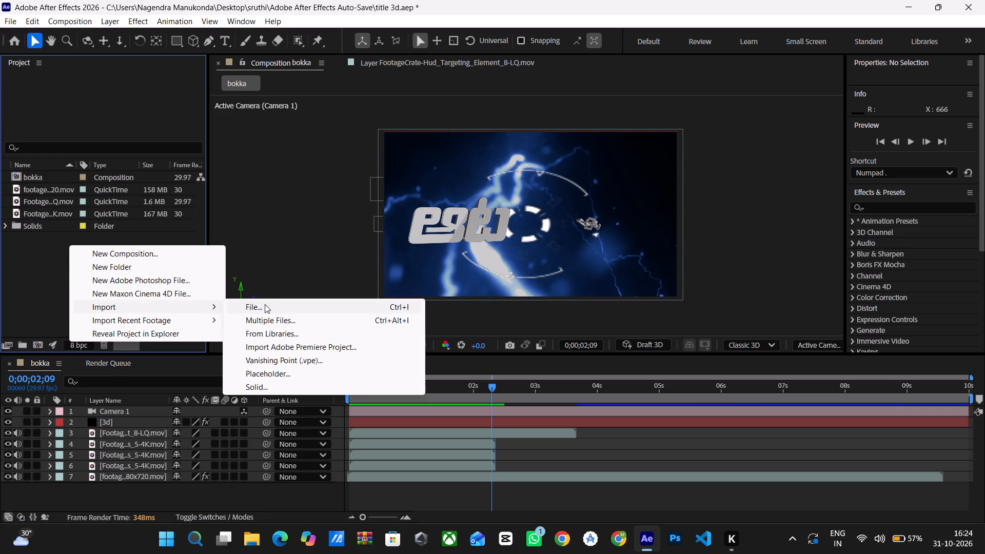
{"action": "left_click", "coordinate": [264, 305]}
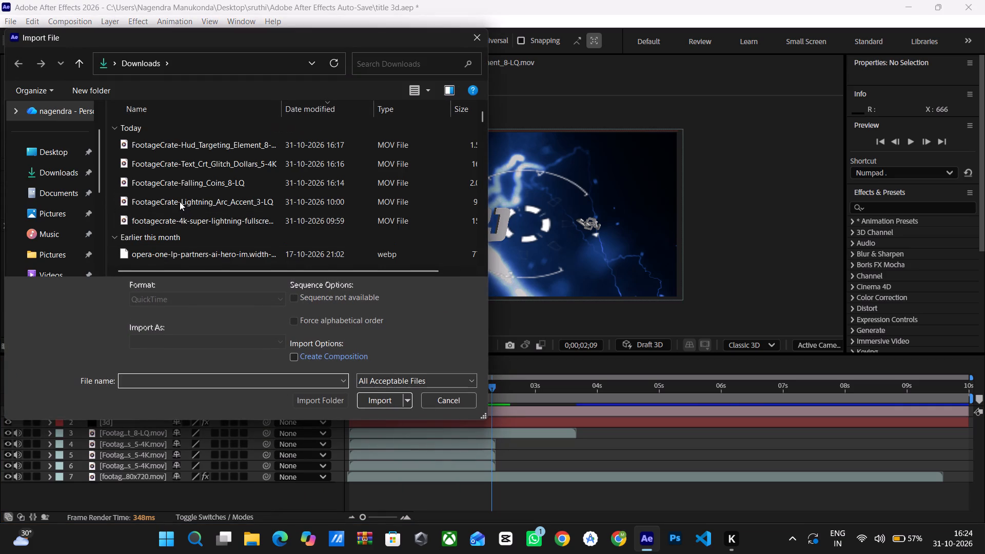
{"action": "left_click", "coordinate": [190, 188]}
{"action": "left_click", "coordinate": [381, 401]}
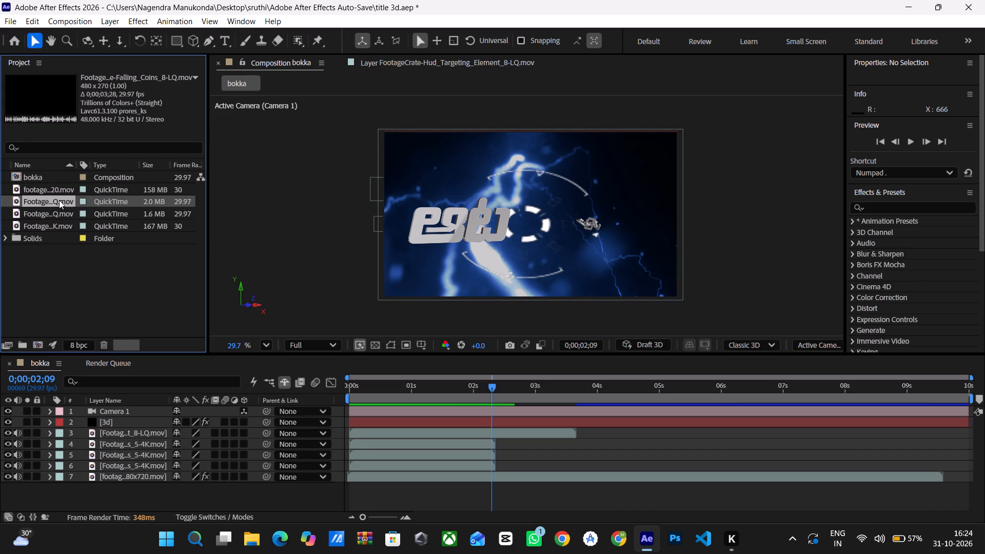
Add the Falling Coins clip to the bokka composition, preview it from the start, and place its layer directly above the lightning background.
{"action": "left_click_drag", "start_coordinate": [59, 200], "coordinate": [63, 266]}
{"action": "left_click_drag", "start_coordinate": [63, 266], "coordinate": [87, 493]}
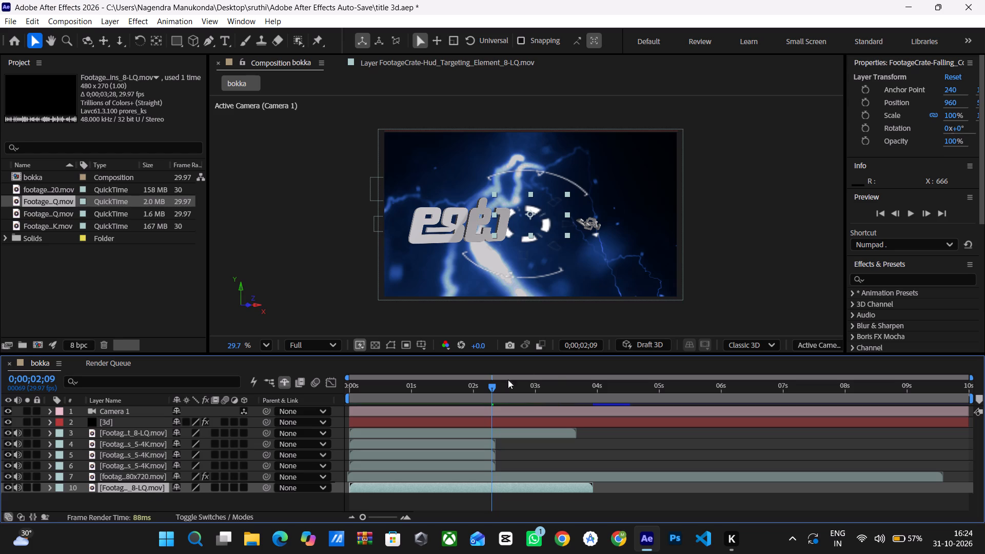
{"action": "left_click_drag", "start_coordinate": [494, 385], "coordinate": [311, 385]}
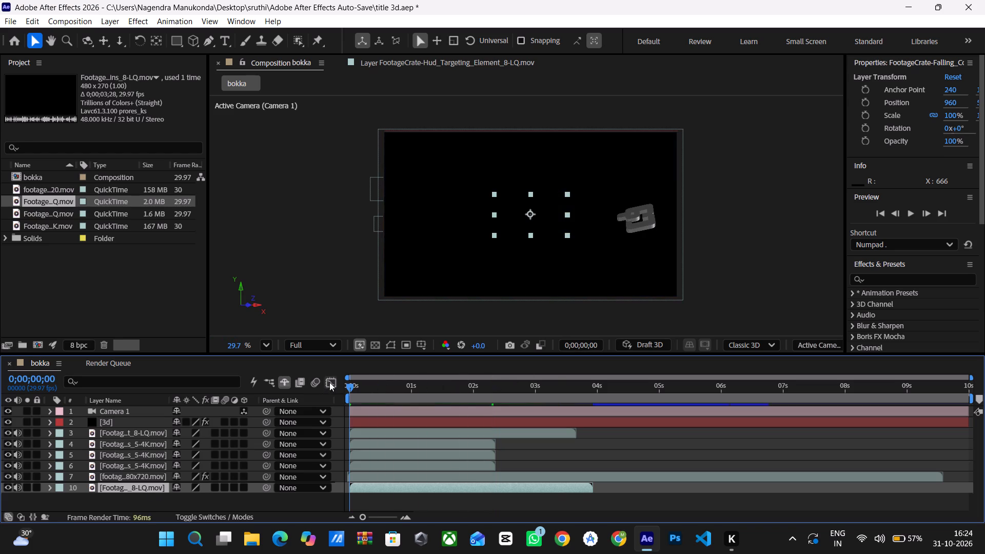
{"action": "key", "text": "space"}
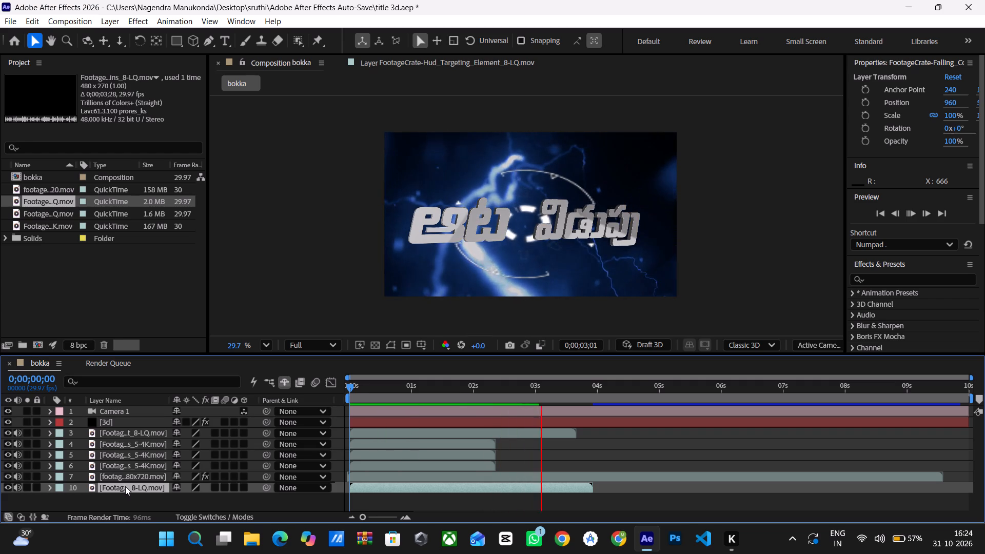
{"action": "key", "text": "space"}
{"action": "left_click_drag", "start_coordinate": [124, 490], "coordinate": [125, 491]}
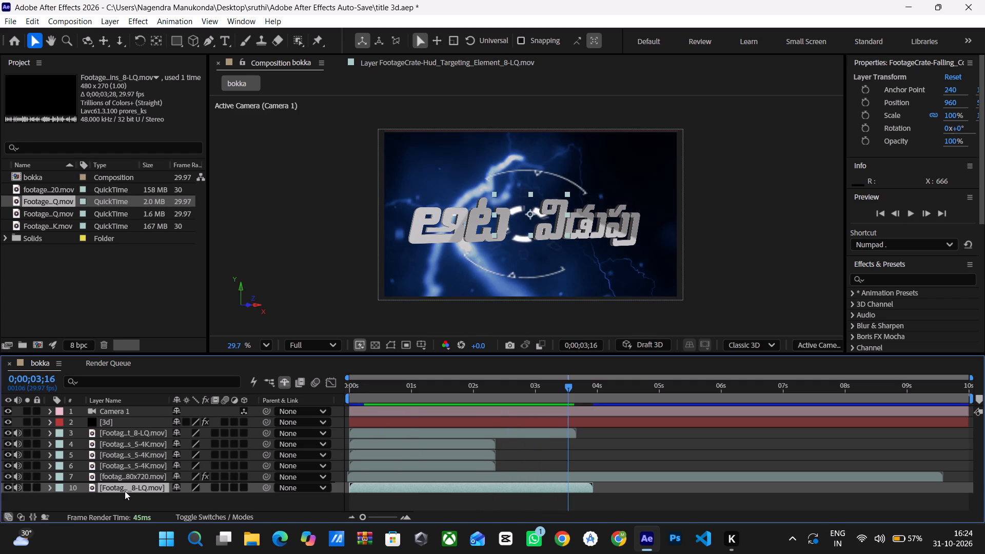
{"action": "left_click_drag", "start_coordinate": [125, 491], "coordinate": [123, 474]}
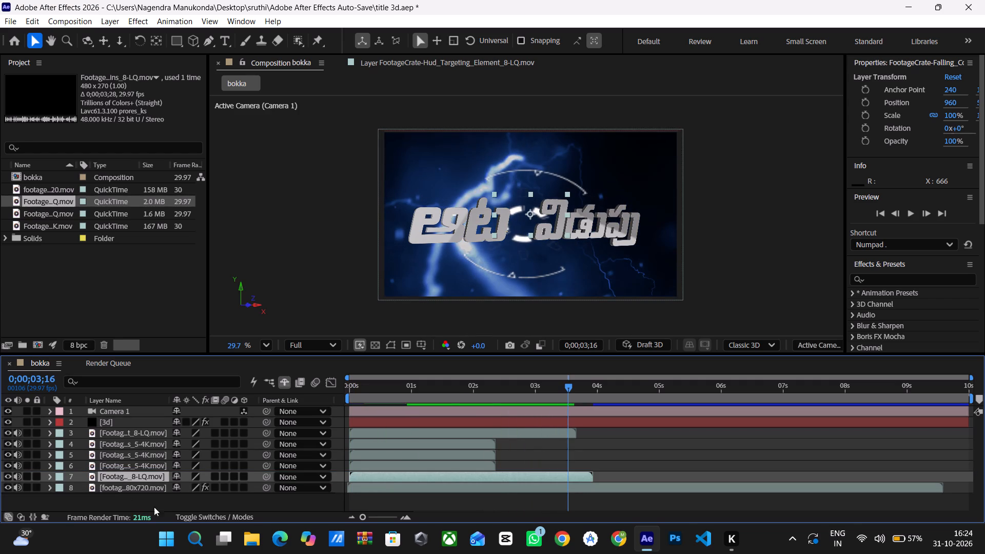
Play the composition from 0;00;02;07 to check how the falling coins look above the lightning.
{"action": "left_click_drag", "start_coordinate": [564, 385], "coordinate": [500, 388]}
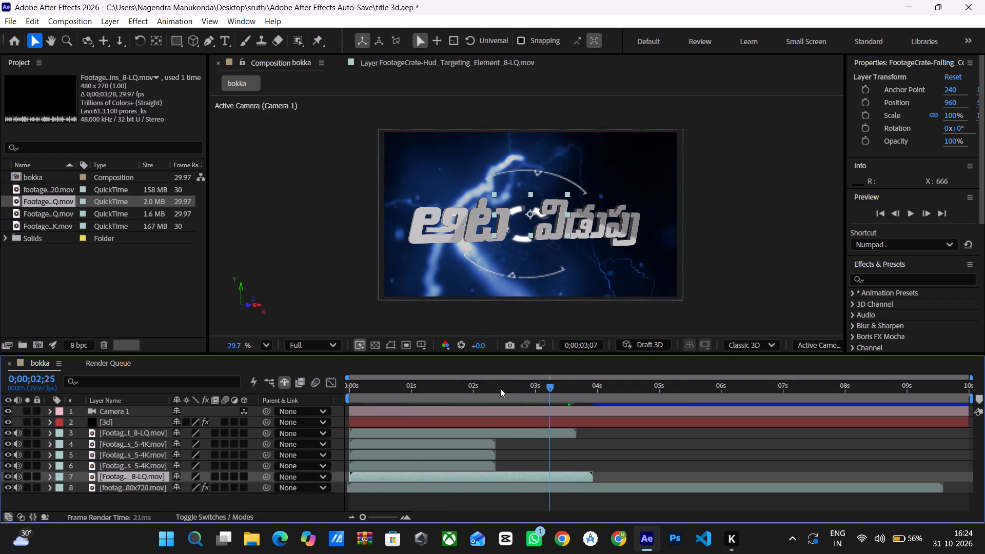
{"action": "left_click_drag", "start_coordinate": [500, 388], "coordinate": [483, 388]}
{"action": "key", "text": "space"}
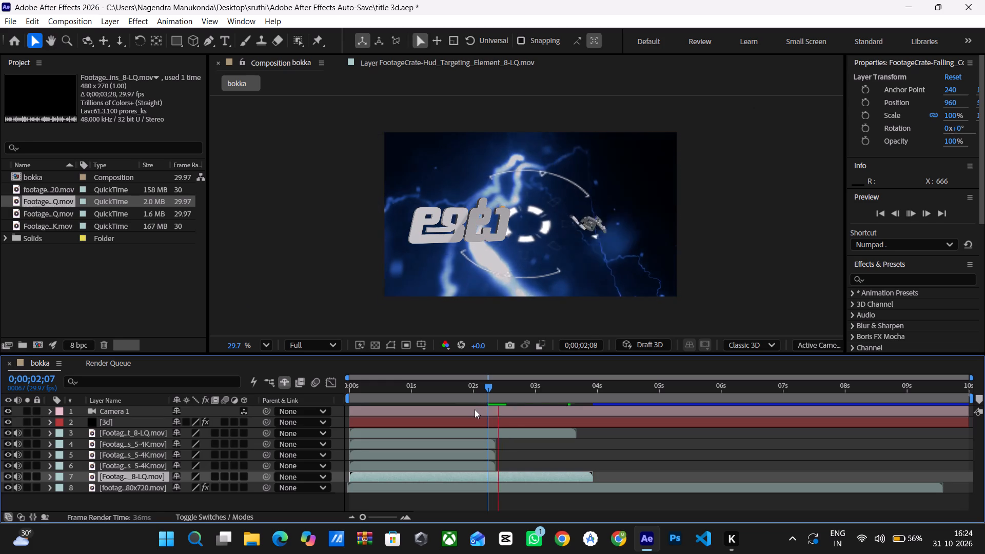
{"action": "key", "text": "space"}
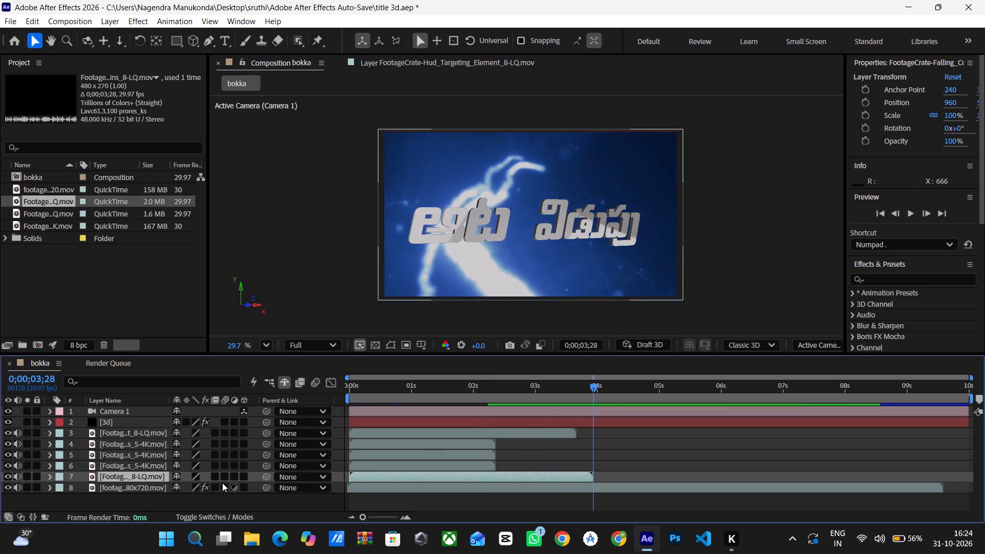
Move the Falling Coins layer up the stack so it sits above two of the $5 glitch text layers.
{"action": "left_click_drag", "start_coordinate": [144, 474], "coordinate": [146, 452]}
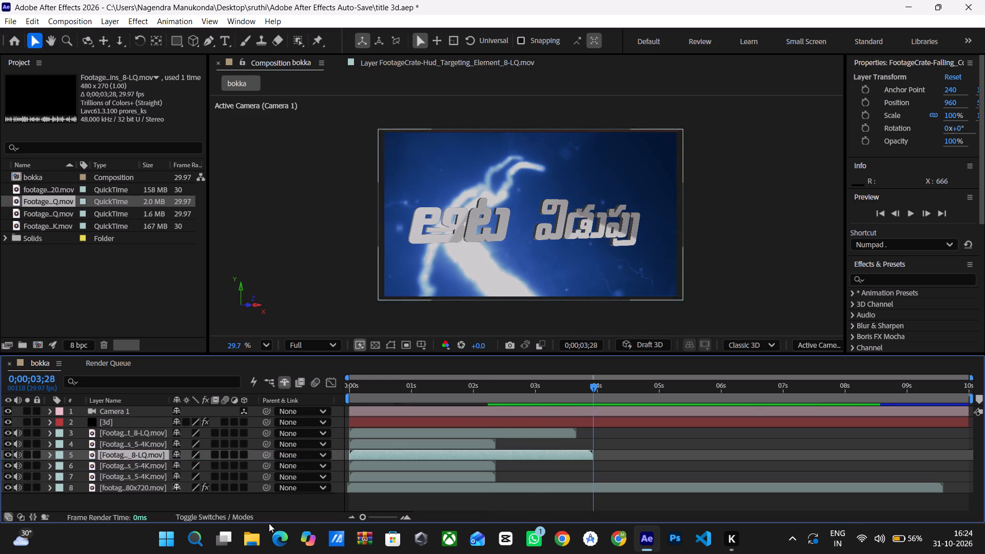
{"action": "left_click_drag", "start_coordinate": [147, 457], "coordinate": [148, 443]}
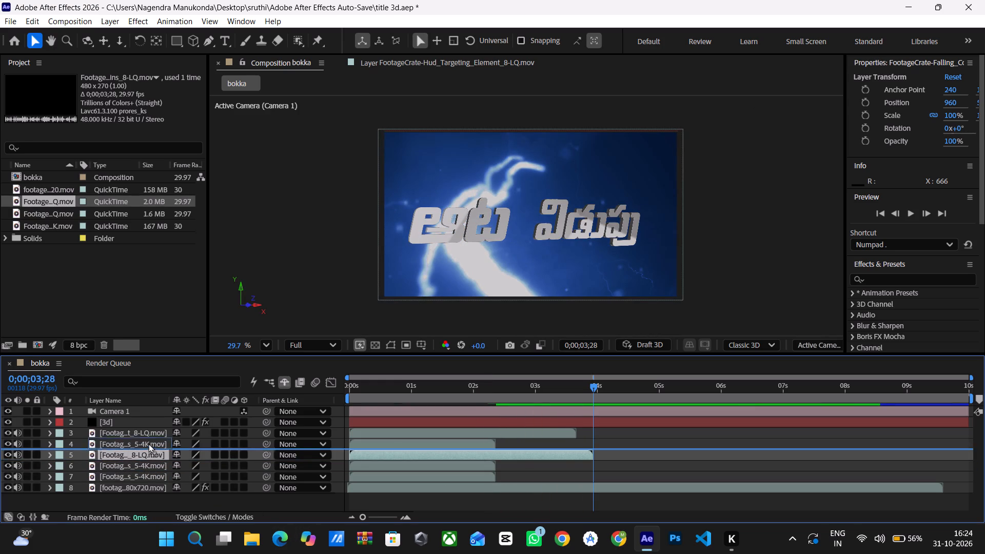
{"action": "left_click_drag", "start_coordinate": [148, 443], "coordinate": [149, 444]}
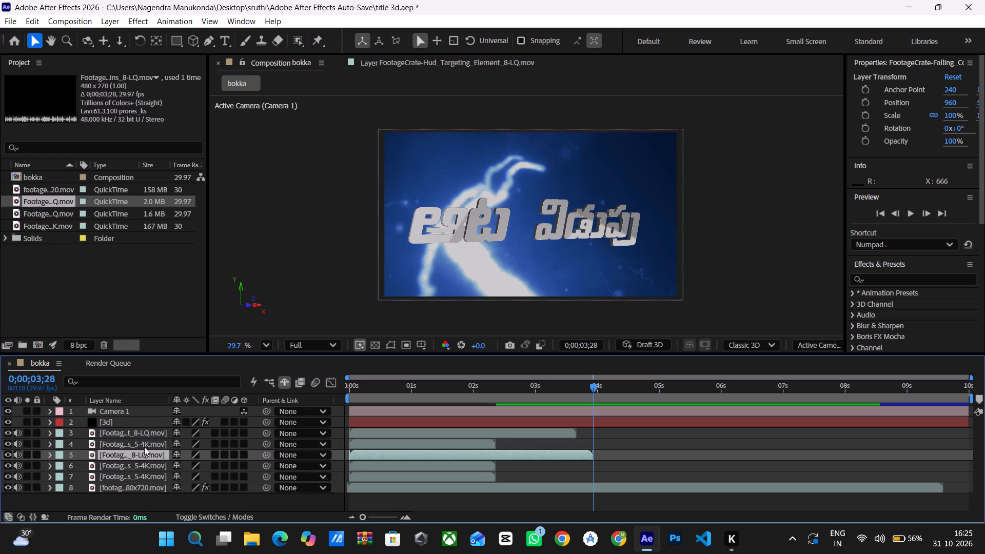
At 0;00;00;17, scale the Falling Coins layer up to 381.9% so the coins nearly fill the frame.
{"action": "left_click_drag", "start_coordinate": [593, 383], "coordinate": [383, 402]}
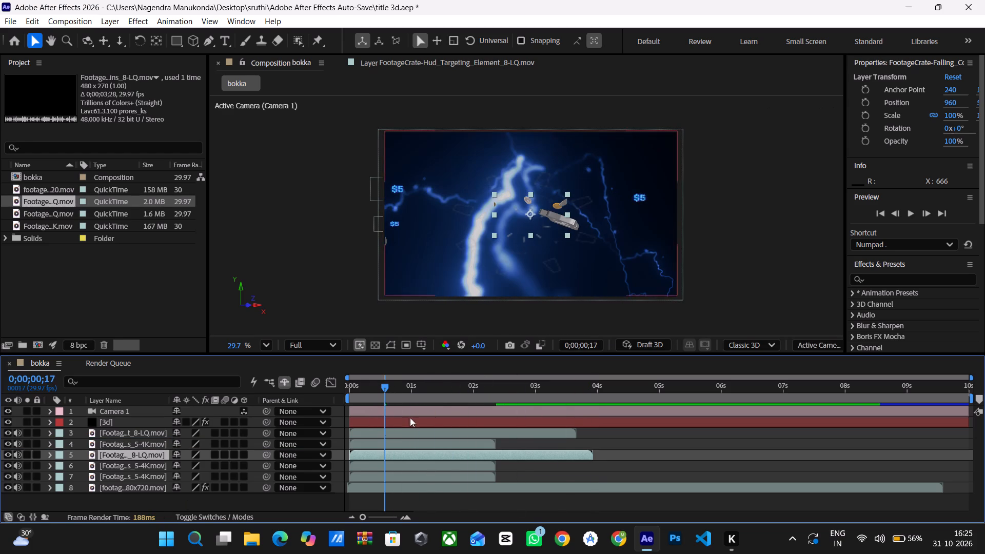
{"action": "left_click_drag", "start_coordinate": [567, 232], "coordinate": [605, 256]}
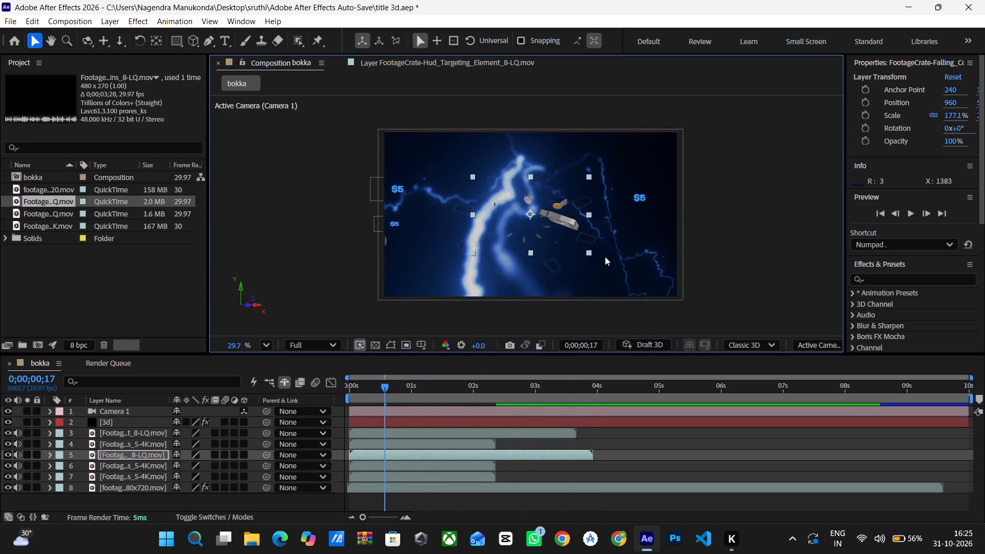
{"action": "left_click_drag", "start_coordinate": [605, 256], "coordinate": [670, 292]}
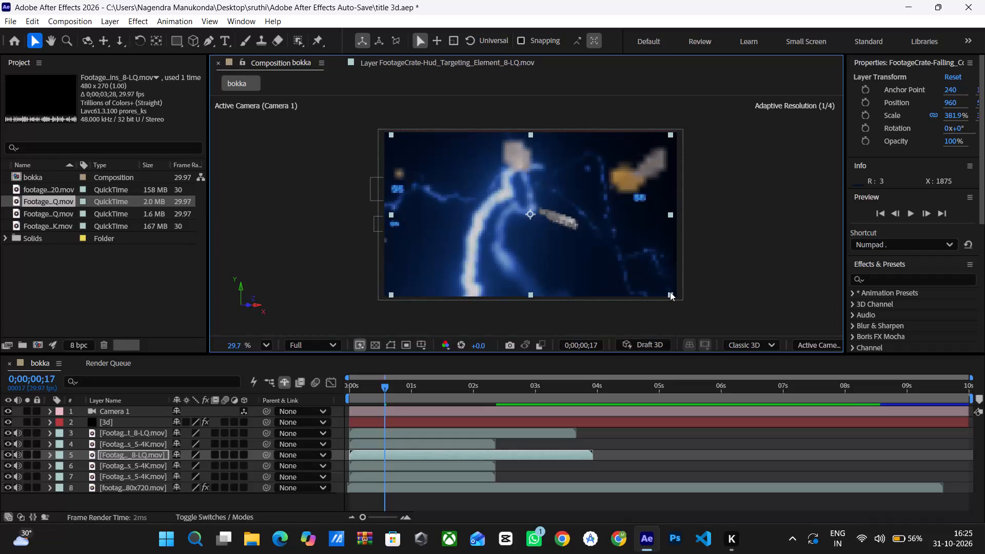
{"action": "left_click_drag", "start_coordinate": [670, 292], "coordinate": [670, 291]}
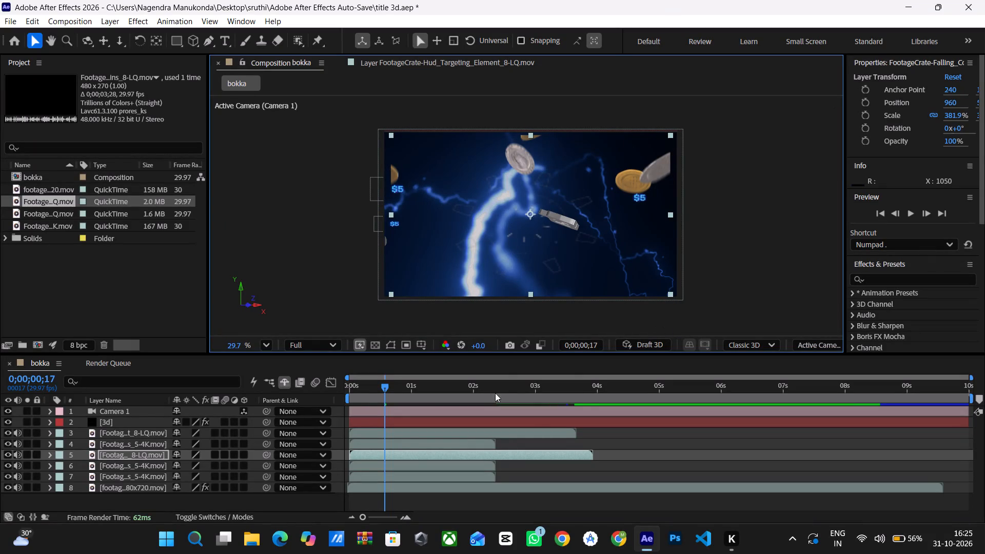
Play the composition from the start to review the enlarged falling coins.
{"action": "left_click_drag", "start_coordinate": [385, 384], "coordinate": [324, 382]}
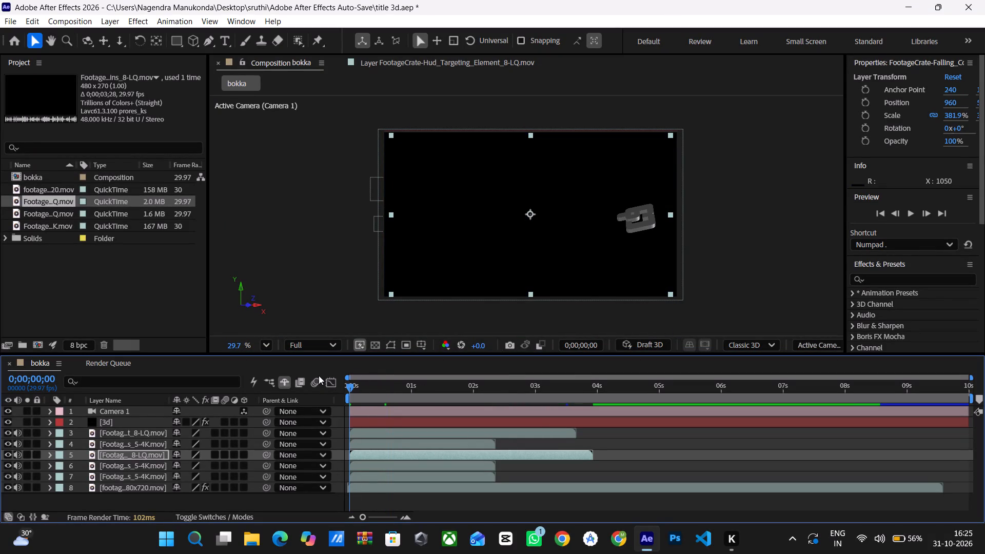
{"action": "key", "text": "space"}
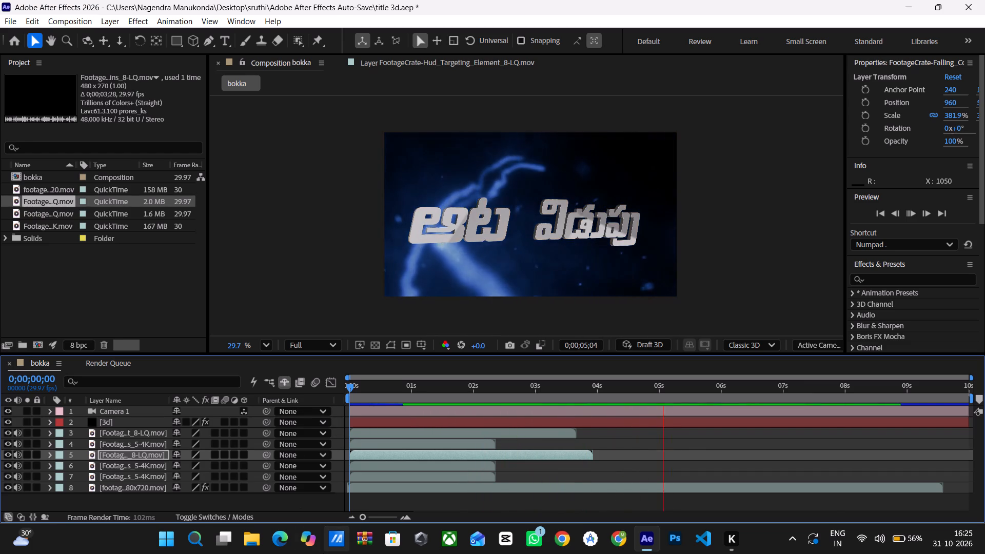
Place the topmost $5 glitch text layer directly beneath the Falling Coins layer in the stack.
{"action": "left_click", "coordinate": [124, 467]}
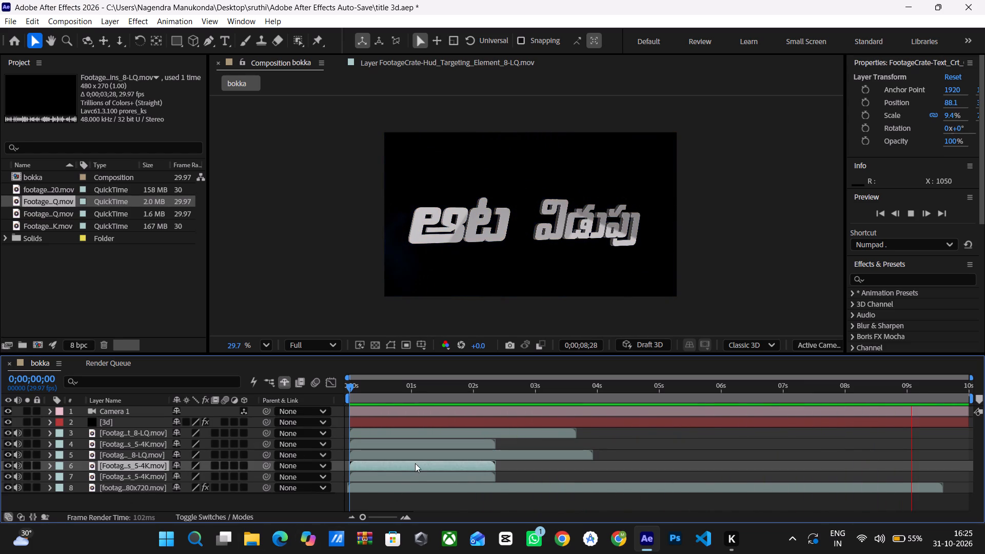
{"action": "left_click", "coordinate": [417, 444]}
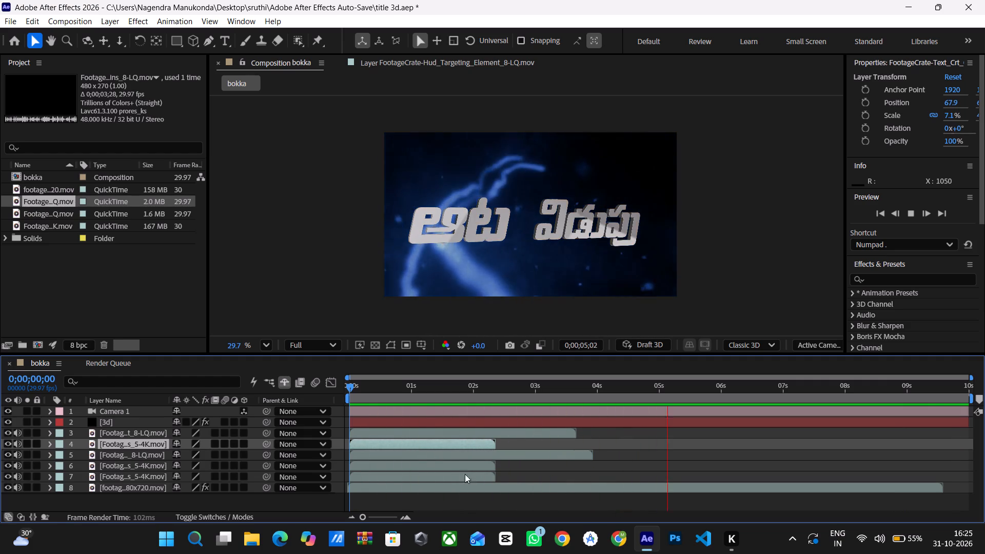
{"action": "left_click", "coordinate": [437, 463]}
{"action": "left_click_drag", "start_coordinate": [434, 442], "coordinate": [434, 459]}
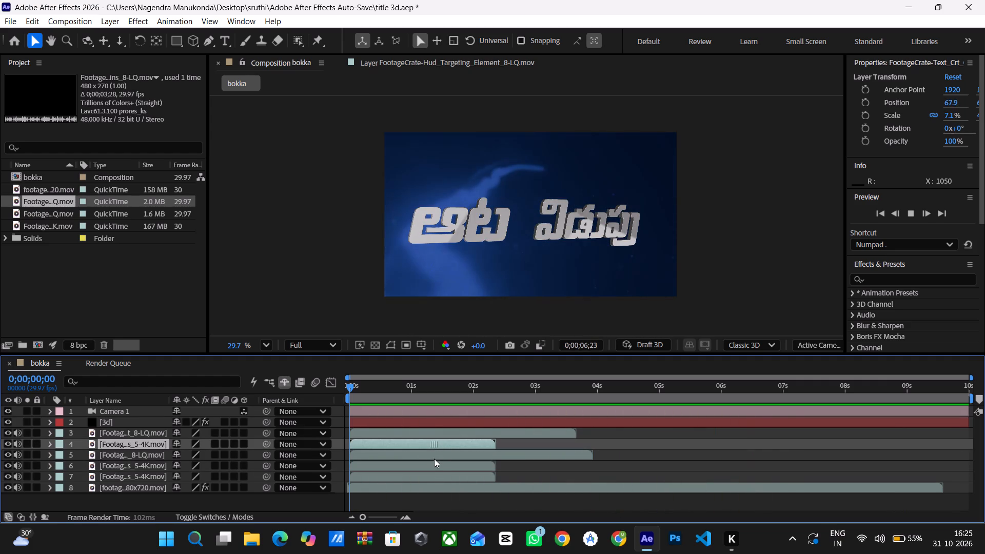
{"action": "left_click_drag", "start_coordinate": [434, 459], "coordinate": [434, 461]}
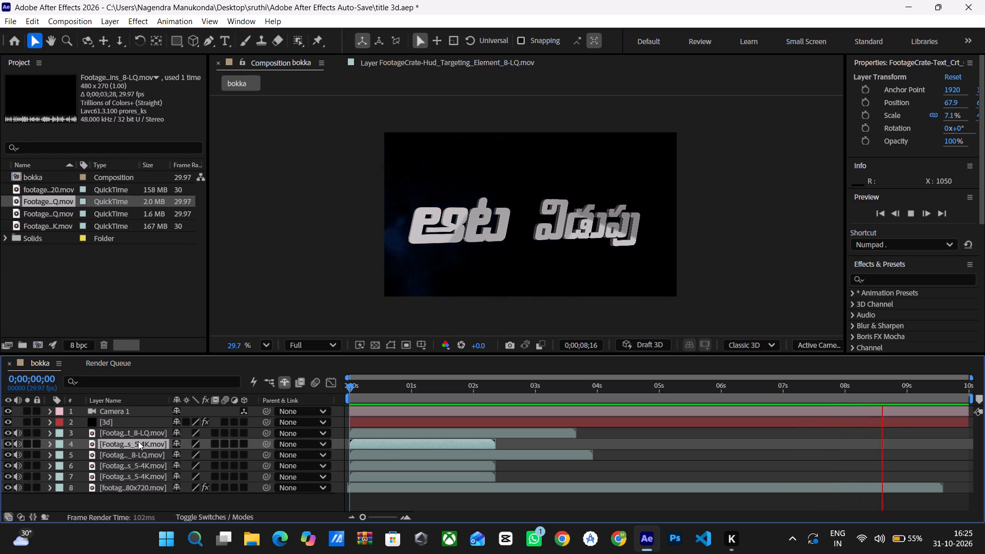
{"action": "left_click_drag", "start_coordinate": [138, 440], "coordinate": [135, 457]}
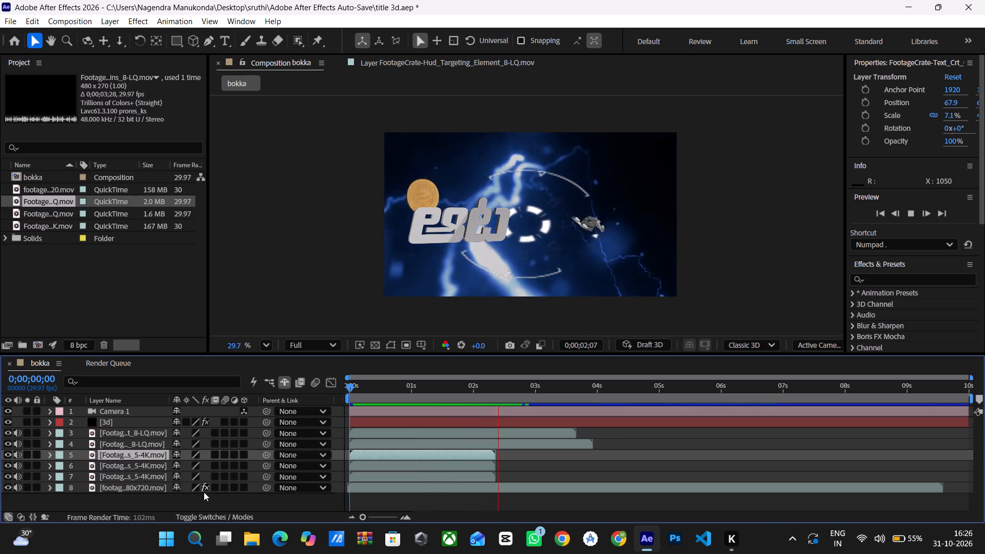
Duplicate the 7.1% scale $5 glitch text layer three times.
{"action": "left_click", "coordinate": [113, 455]}
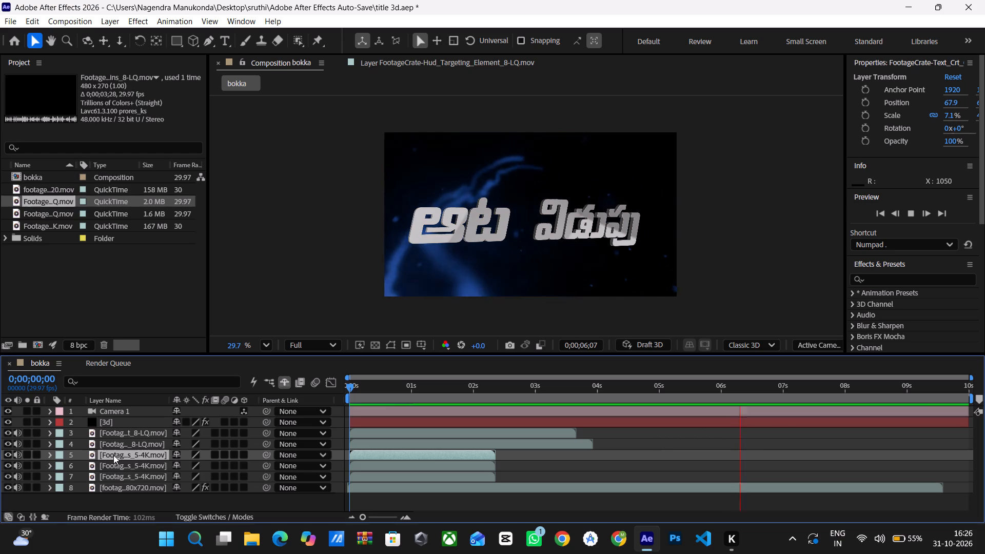
{"action": "key", "text": "ctrl+d"}
{"action": "key", "text": "ctrl+d"}
{"action": "key", "text": "ctrl+d"}
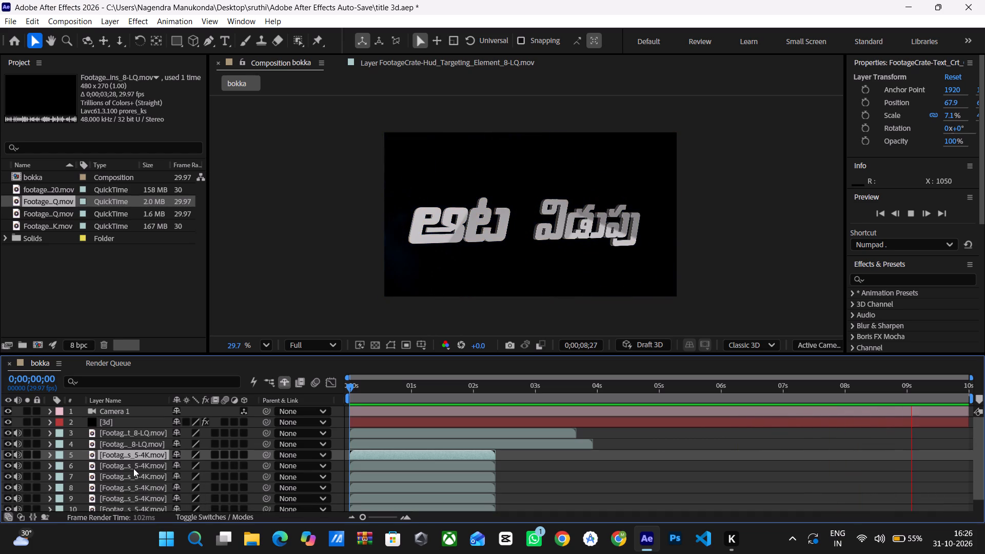
At 0;00;00;13, move the small $5 text on layer 5 to the frame's upper-left area, at X position about 398.
{"action": "scroll", "coordinate": [129, 470], "scroll_direction": "down", "scroll_amount": 2}
{"action": "left_click", "coordinate": [134, 443]}
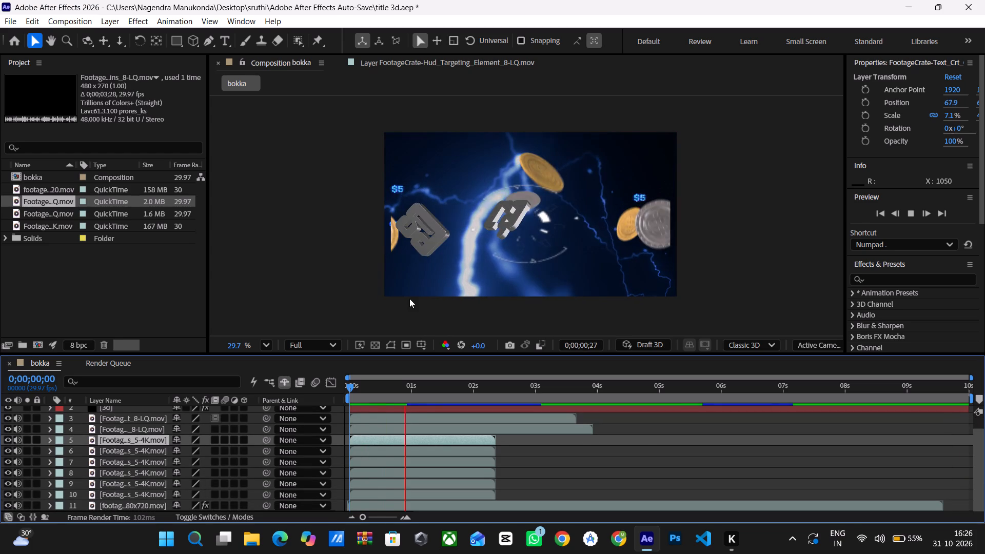
{"action": "left_click", "coordinate": [155, 434]}
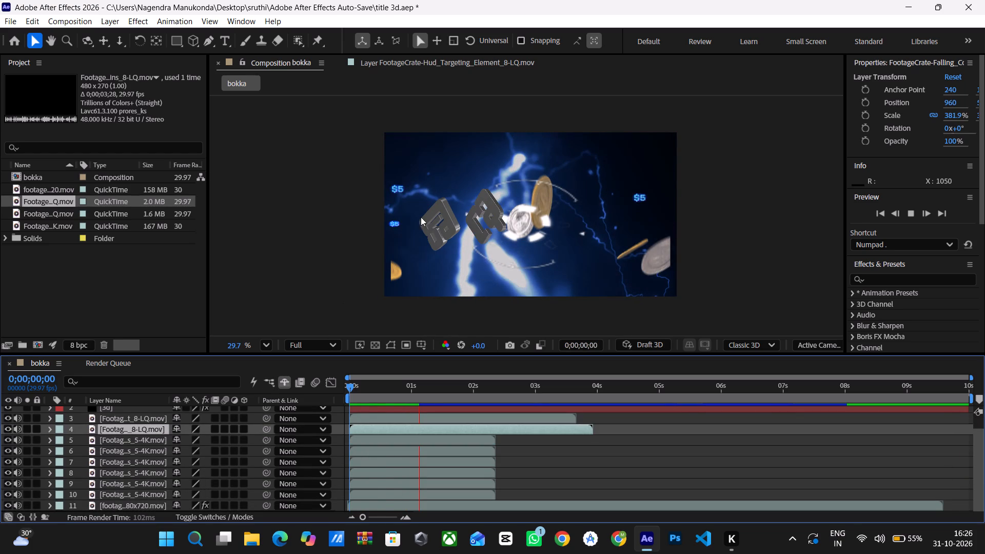
{"action": "left_click", "coordinate": [402, 189]}
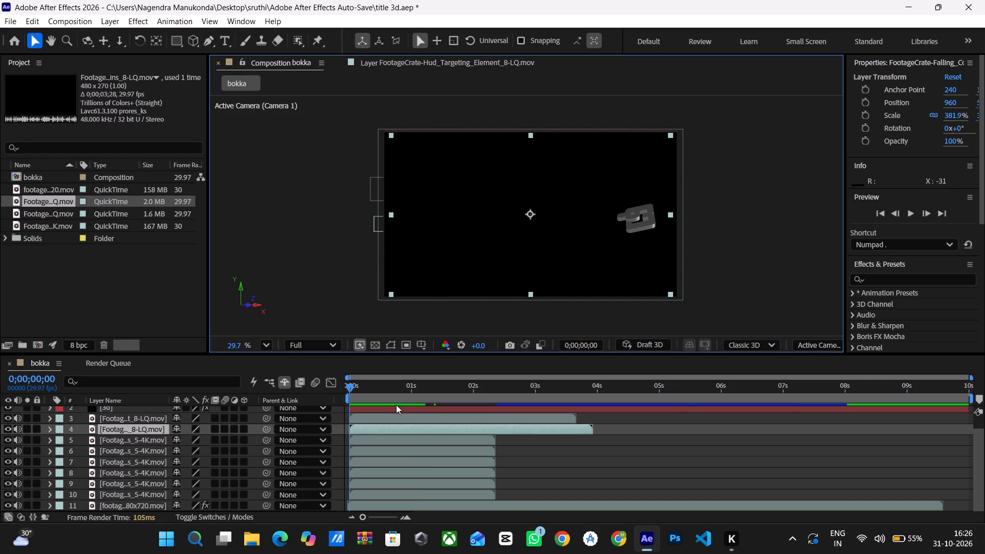
{"action": "left_click_drag", "start_coordinate": [351, 384], "coordinate": [378, 392]}
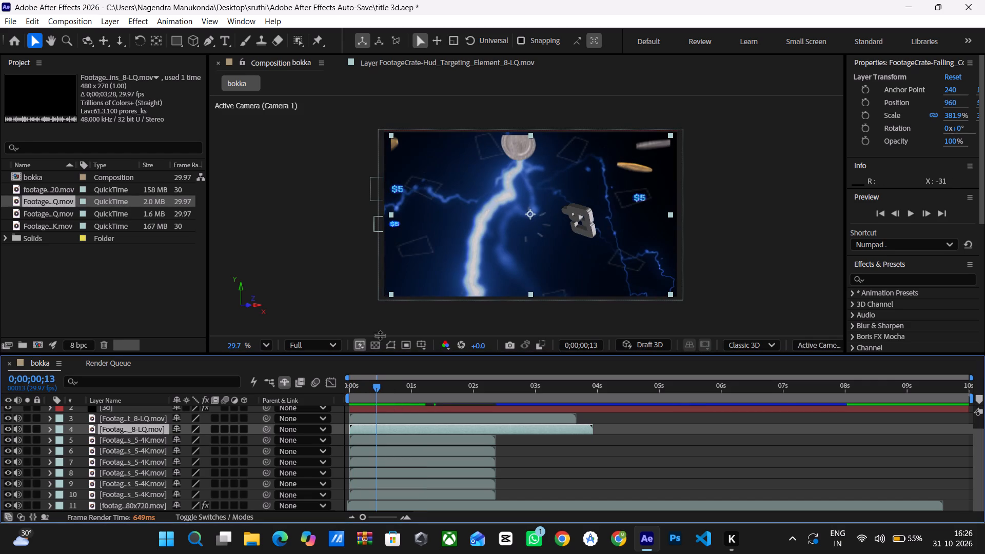
{"action": "left_click", "coordinate": [140, 440]}
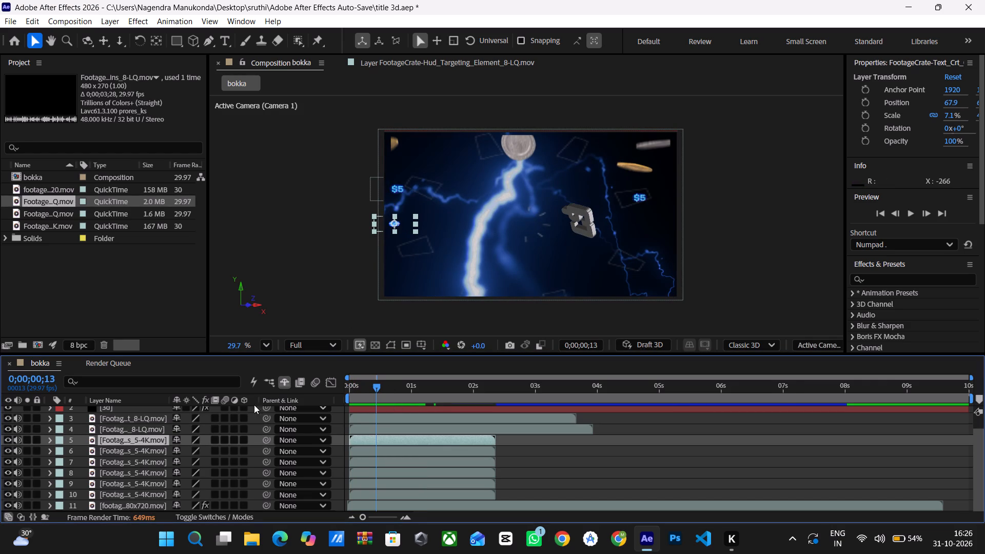
{"action": "left_click_drag", "start_coordinate": [393, 225], "coordinate": [401, 248]}
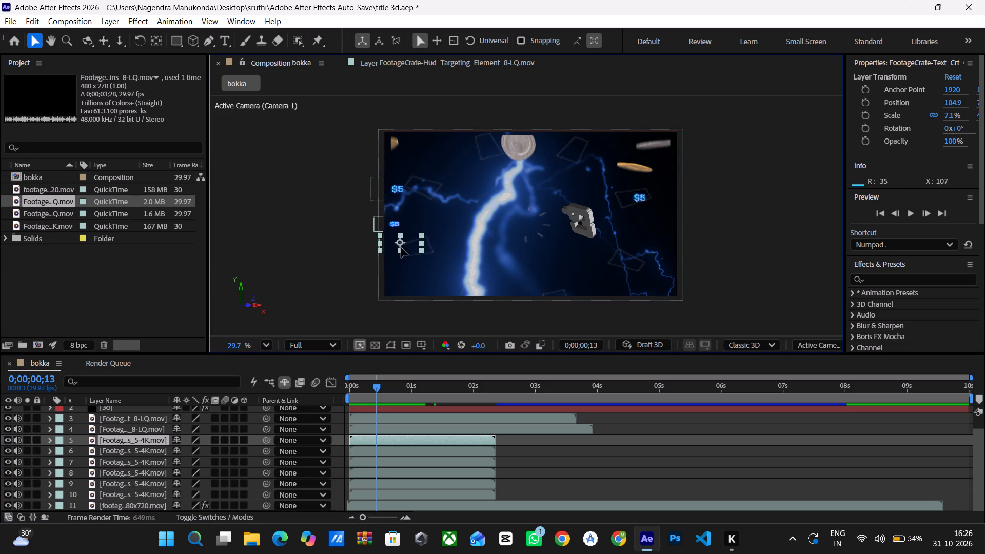
{"action": "left_click_drag", "start_coordinate": [401, 248], "coordinate": [418, 244]}
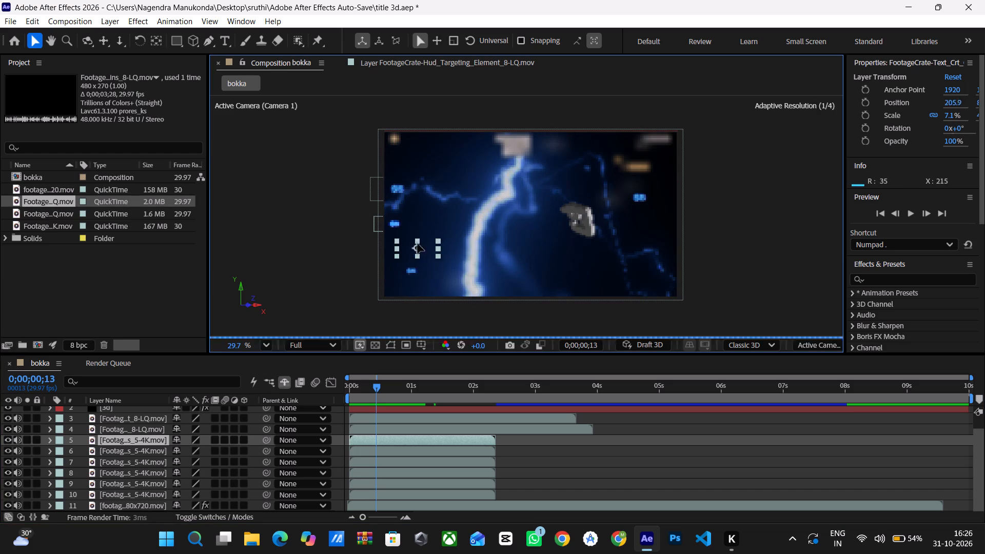
{"action": "left_click_drag", "start_coordinate": [418, 244], "coordinate": [444, 164]}
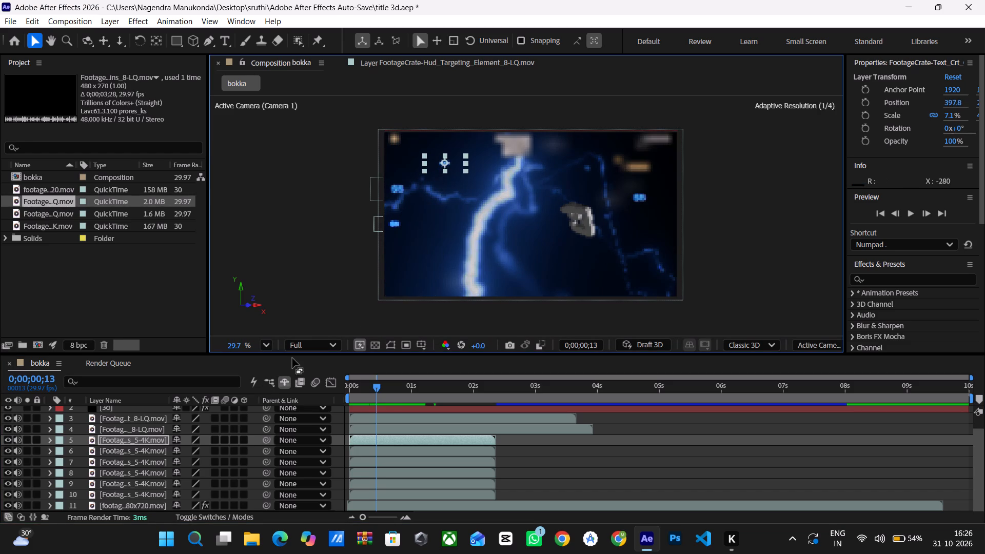
Move the small $5 text on layer 6 near the frame's upper-left corner, at X position about 166.
{"action": "left_click", "coordinate": [156, 452]}
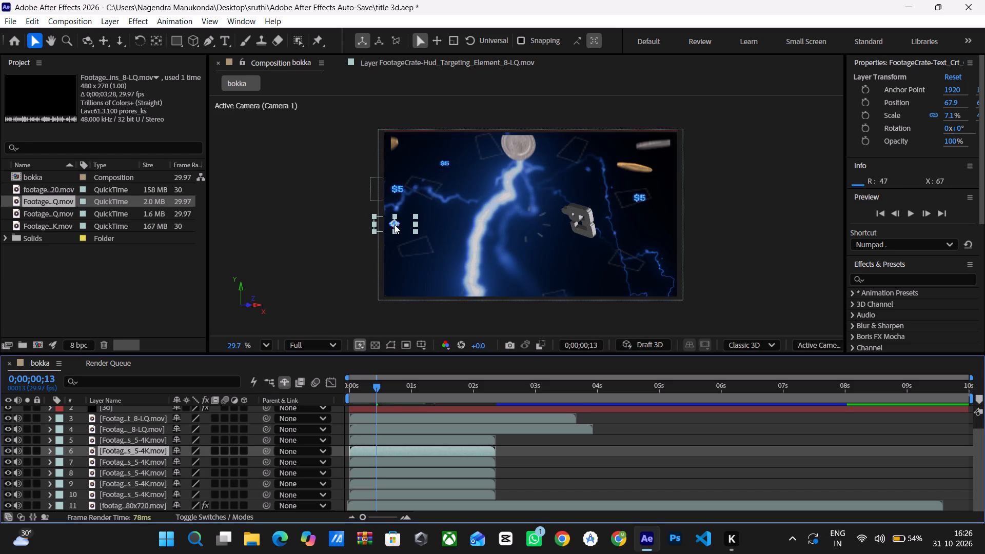
{"action": "left_click_drag", "start_coordinate": [395, 223], "coordinate": [445, 176]}
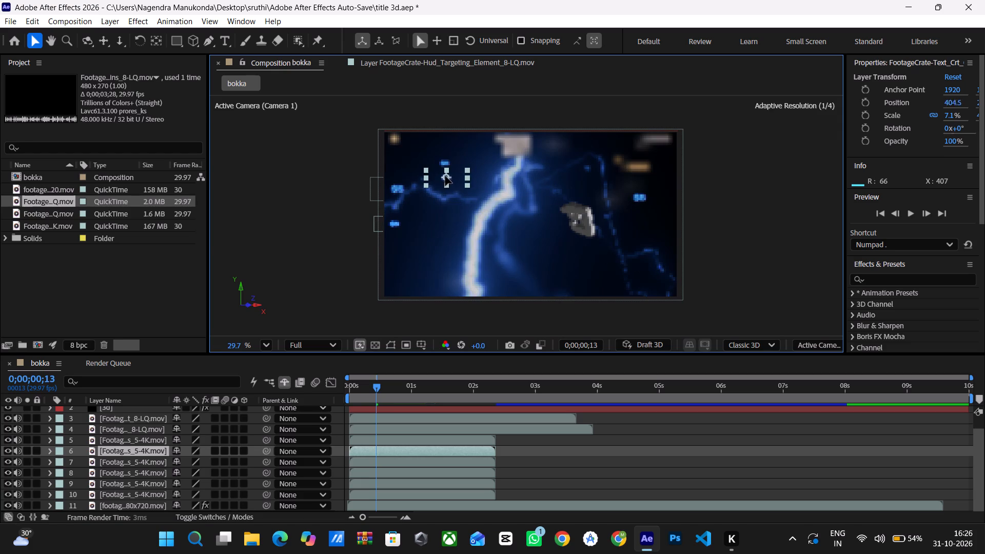
{"action": "left_click_drag", "start_coordinate": [445, 176], "coordinate": [420, 162]}
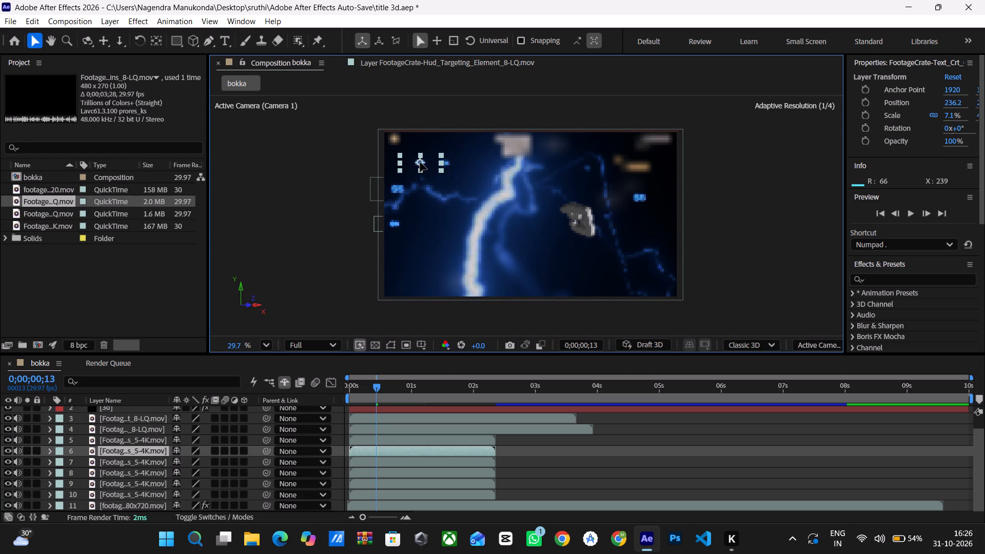
{"action": "left_click_drag", "start_coordinate": [420, 162], "coordinate": [410, 153]}
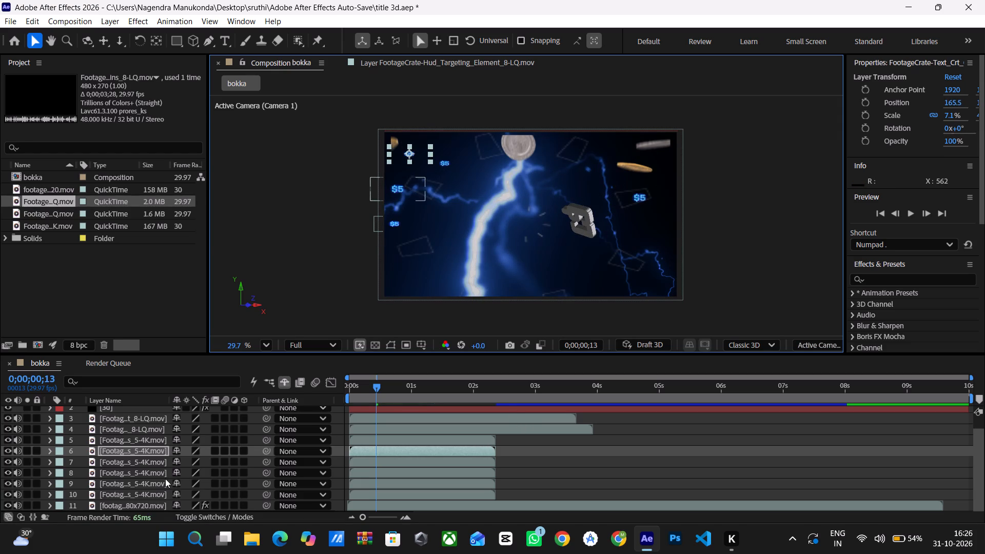
Move the small $5 text on layer 7 to the frame's right side, below the larger $5 there.
{"action": "left_click", "coordinate": [145, 459]}
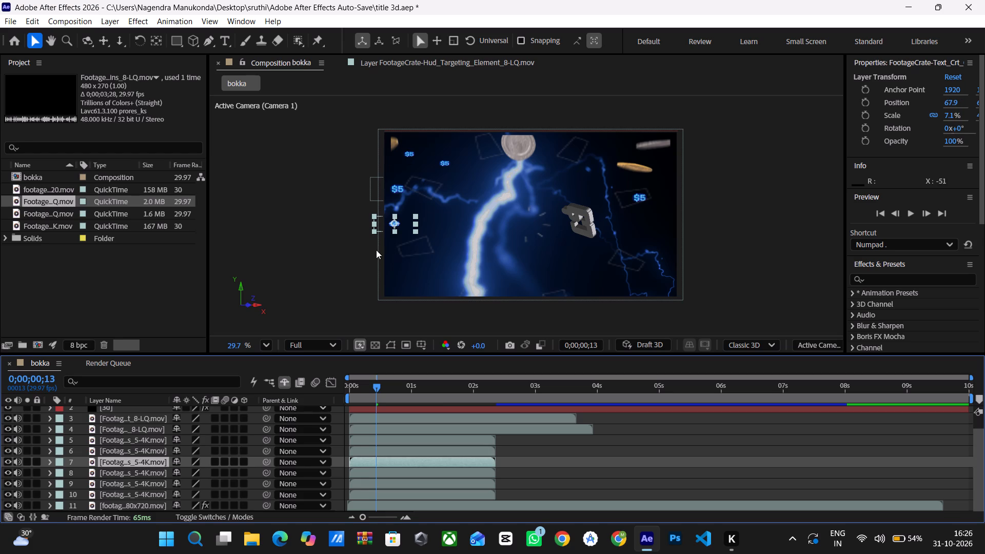
{"action": "left_click_drag", "start_coordinate": [394, 223], "coordinate": [440, 252]}
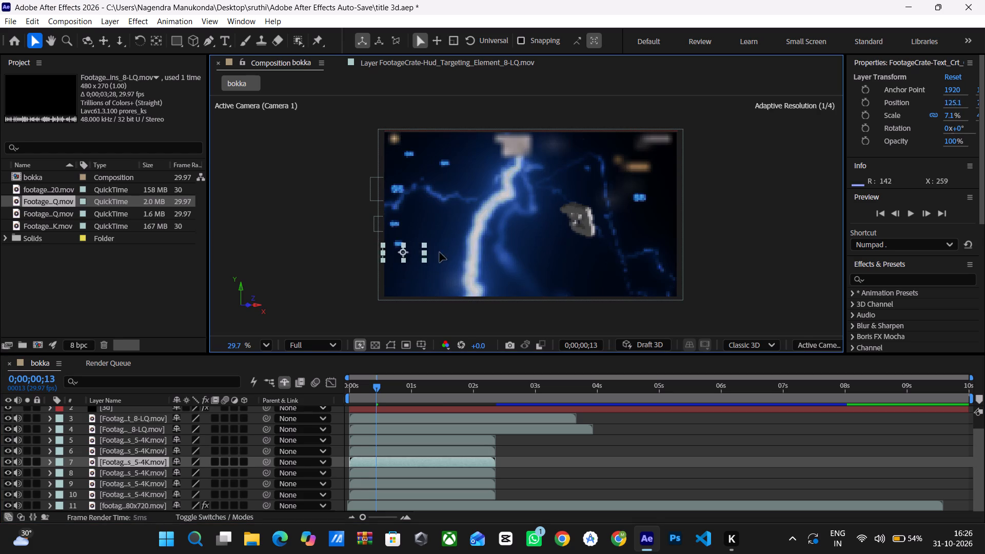
{"action": "left_click_drag", "start_coordinate": [440, 252], "coordinate": [644, 237]}
Move the small $5 text on layer 8 to the frame's top edge, right of centre, at X position about 1377.
{"action": "left_click", "coordinate": [153, 469]}
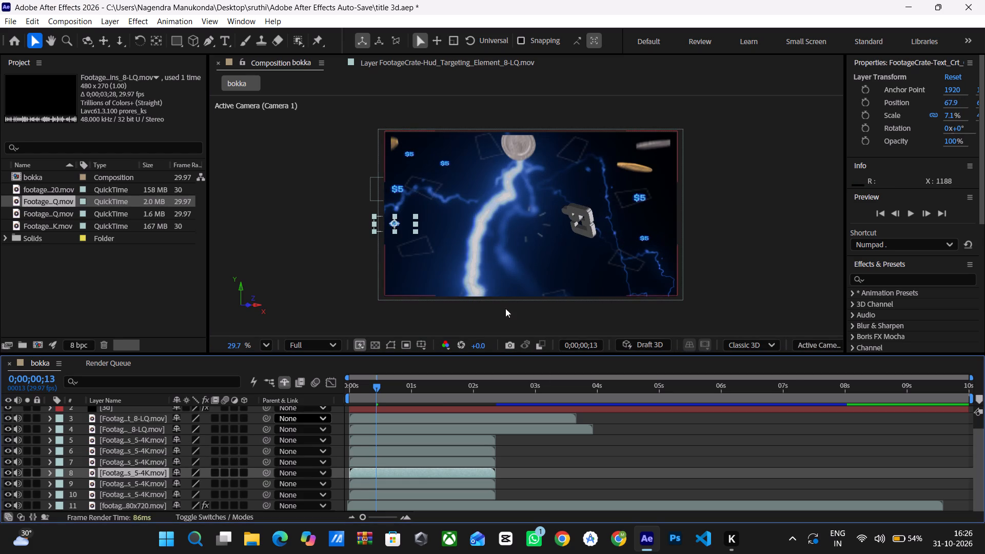
{"action": "left_click_drag", "start_coordinate": [393, 222], "coordinate": [558, 150]}
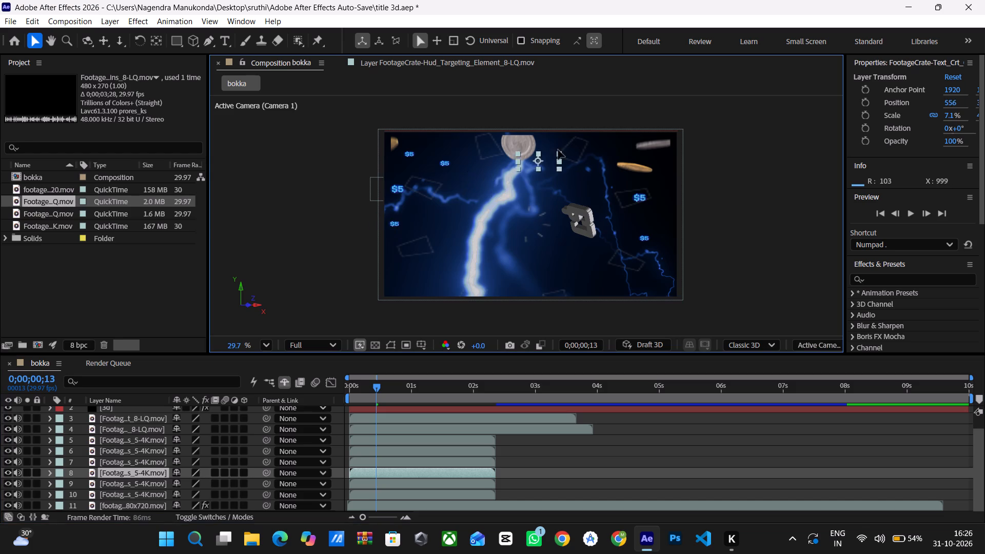
{"action": "left_click_drag", "start_coordinate": [558, 150], "coordinate": [593, 142]}
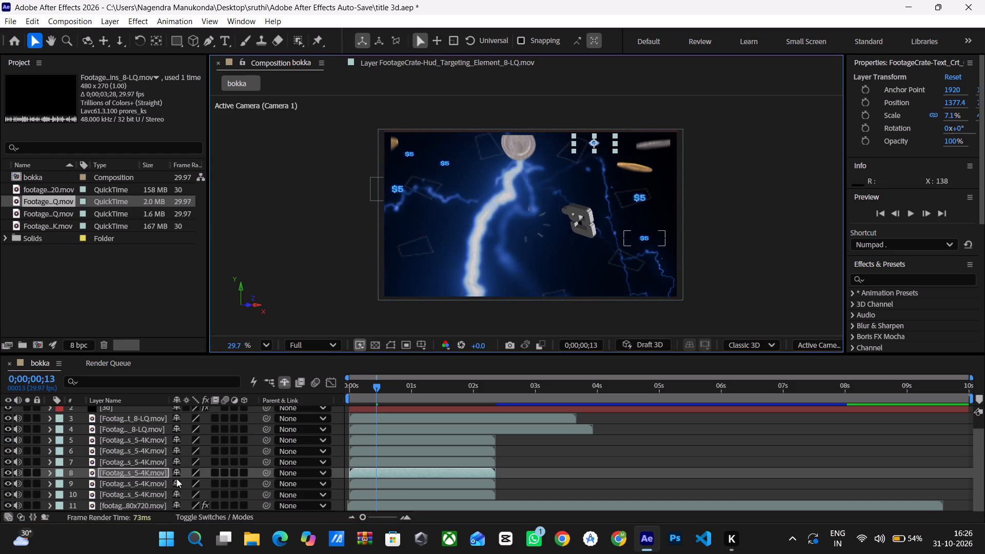
Move the larger $5 text on layer 9 down to the frame's lower-left area, at X position about 149.
{"action": "left_click", "coordinate": [156, 484]}
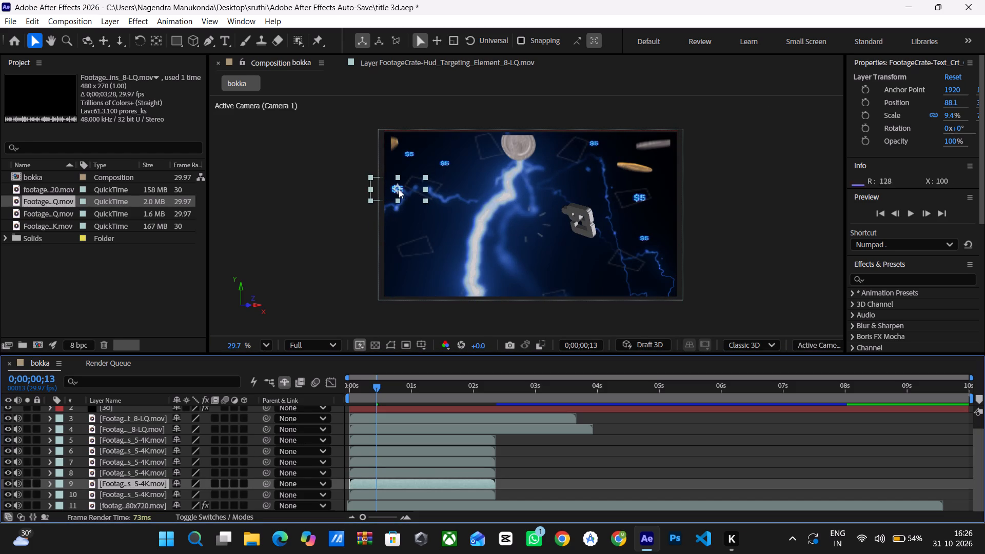
{"action": "left_click_drag", "start_coordinate": [398, 185], "coordinate": [408, 260]}
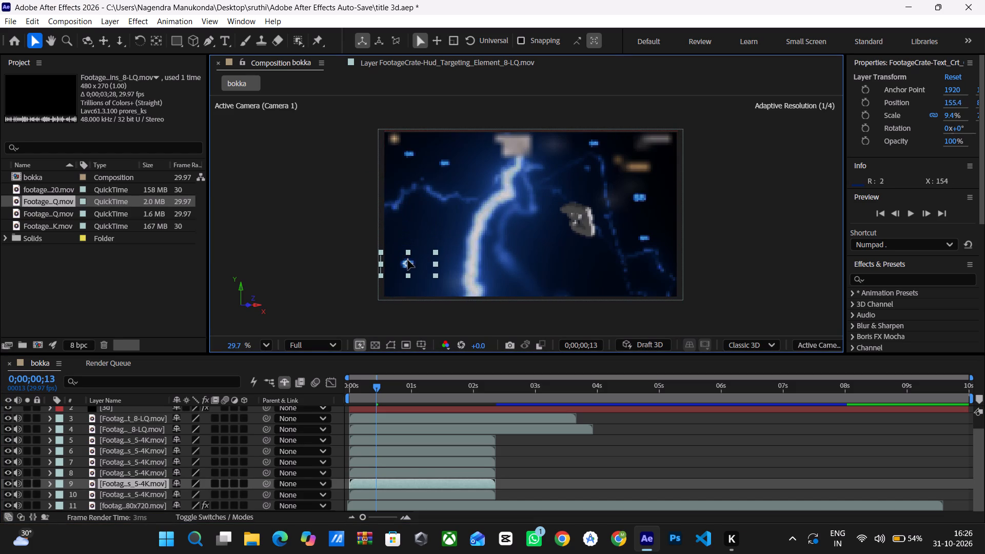
{"action": "left_click_drag", "start_coordinate": [408, 260], "coordinate": [407, 253]}
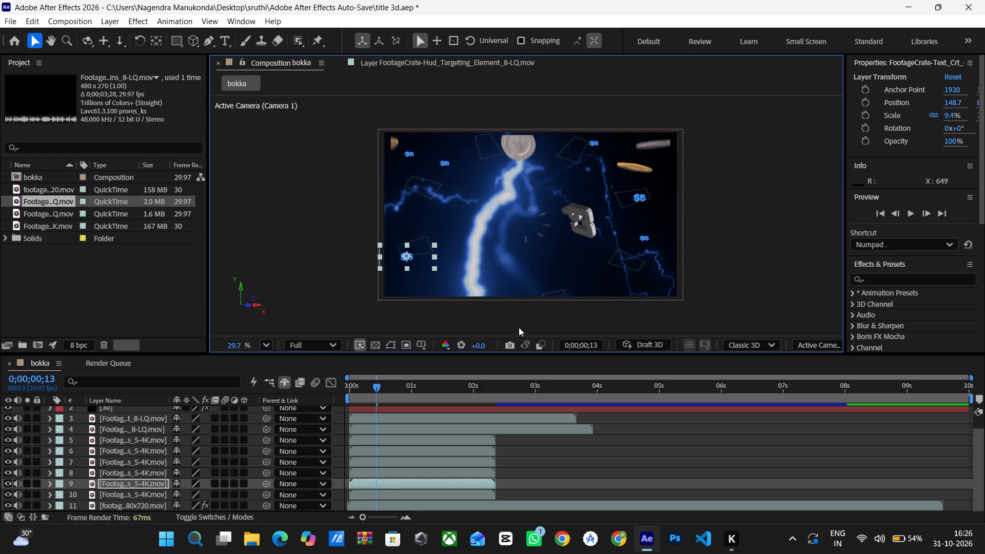
Nudge the larger $5 text on layer 10 slightly on the frame's right side, to X position about 1680.
{"action": "scroll", "coordinate": [148, 476], "scroll_direction": "down", "scroll_amount": 6}
{"action": "left_click", "coordinate": [143, 491]}
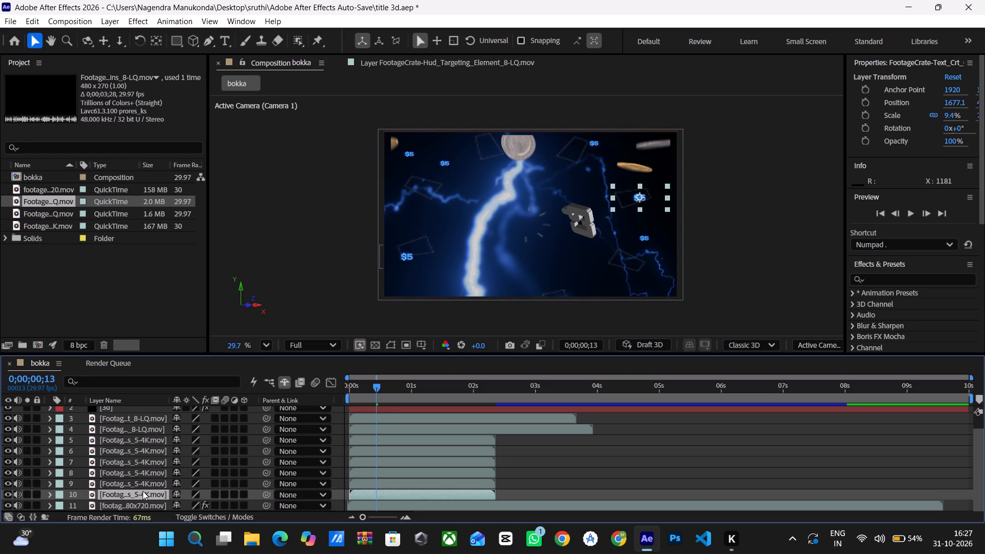
{"action": "left_click", "coordinate": [638, 196]}
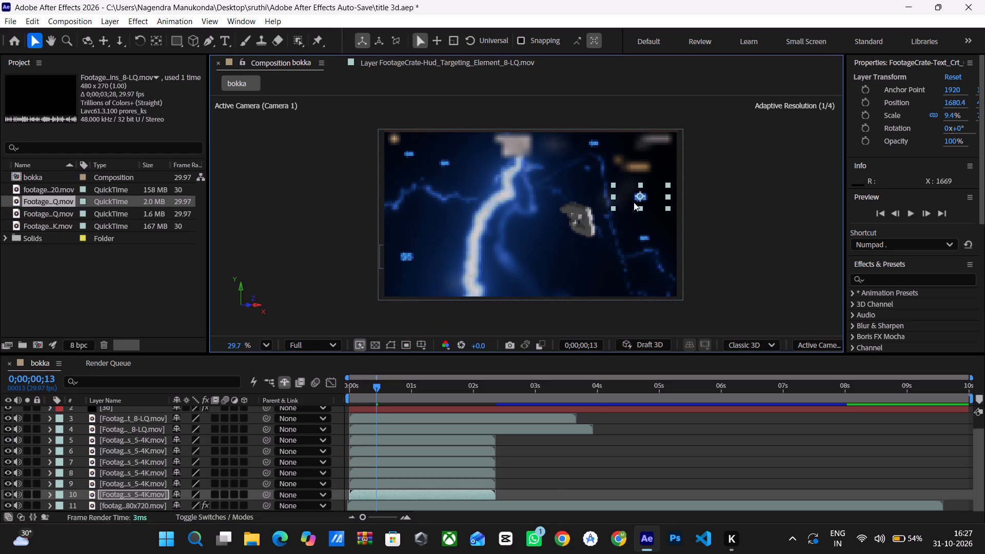
Preview the bokka composition from 0;00;00;00 to check the scattered $5 texts with the title animation.
{"action": "left_click_drag", "start_coordinate": [372, 388], "coordinate": [332, 398]}
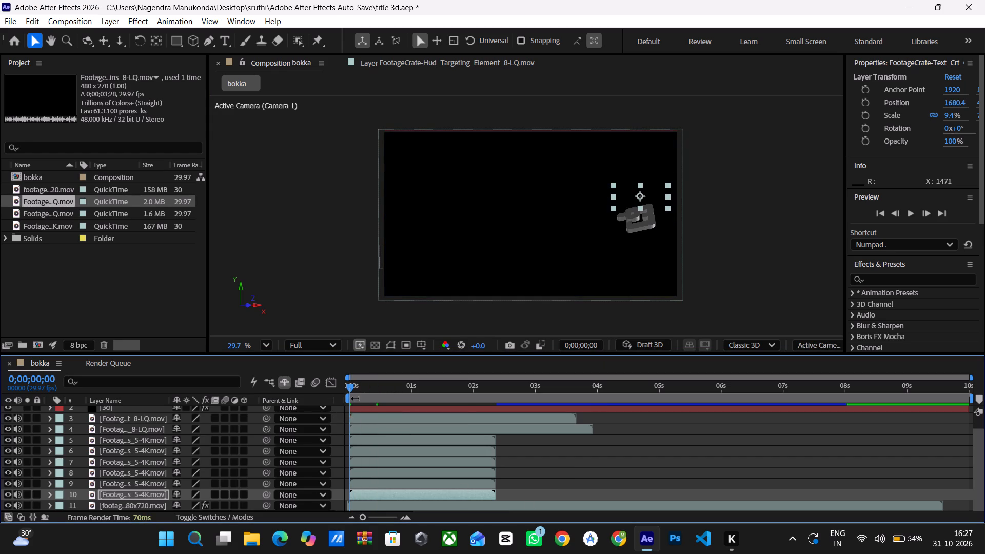
{"action": "key", "text": "space"}
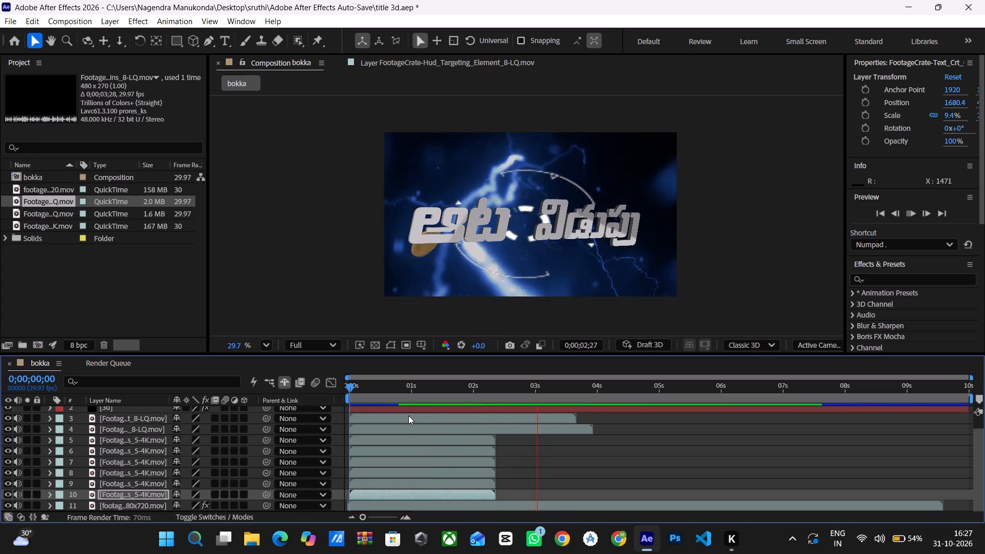
{"action": "left_click", "coordinate": [408, 497]}
Time-stretch the falling coins footage on layer 4 with a stretch factor of 150, holding the layer in-point.
{"action": "left_click", "coordinate": [451, 430]}
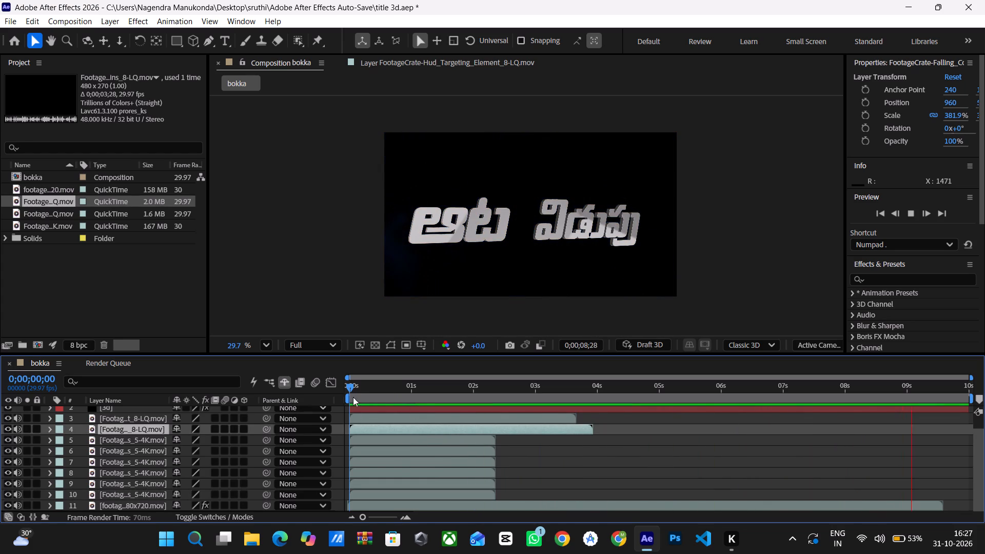
{"action": "left_click_drag", "start_coordinate": [350, 383], "coordinate": [344, 384]}
{"action": "left_click", "coordinate": [369, 427]}
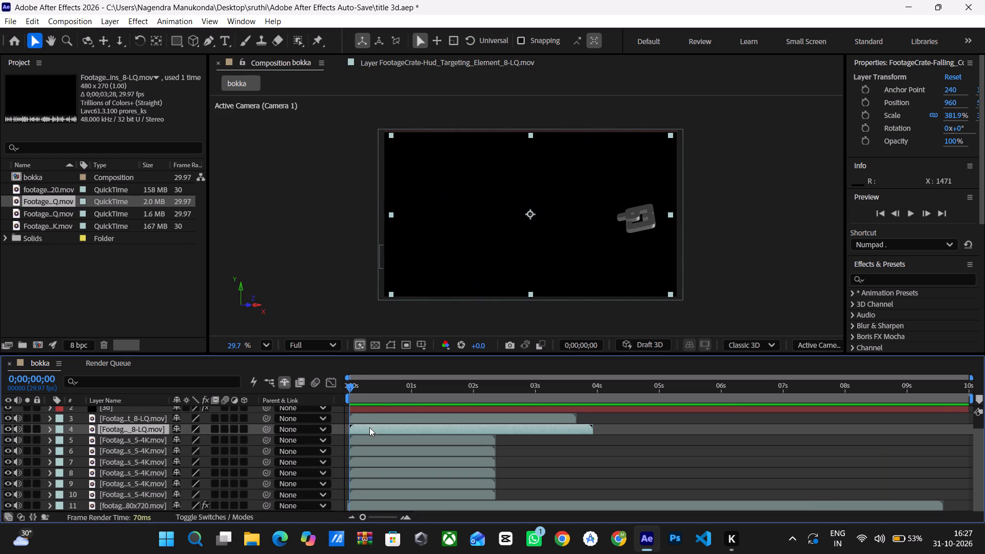
{"action": "right_click", "coordinate": [369, 427]}
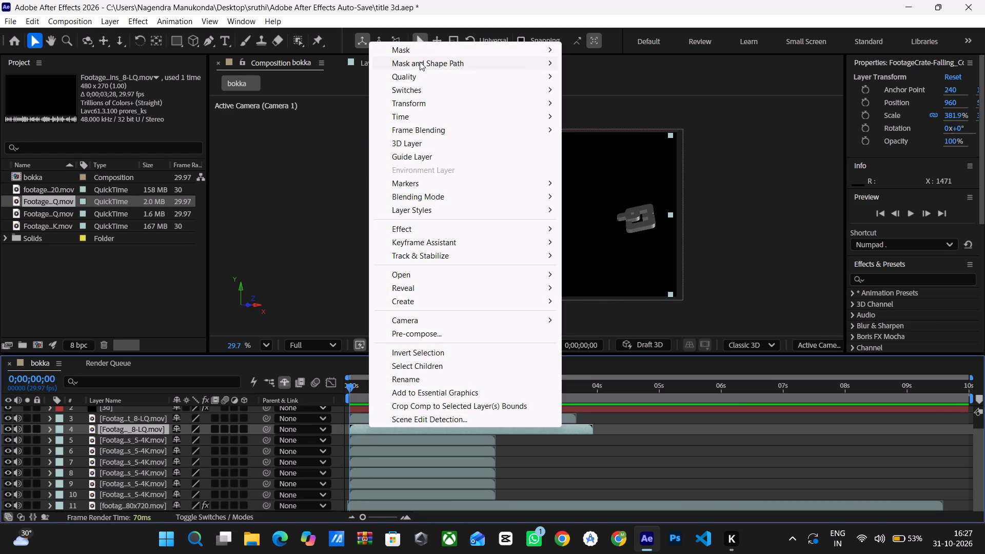
{"action": "left_click", "coordinate": [31, 23]}
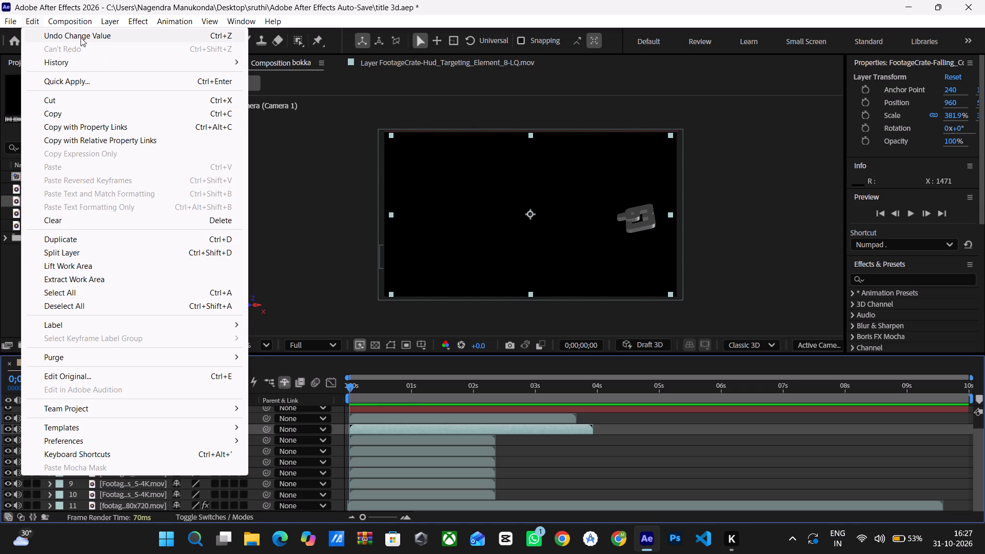
{"action": "right_click", "coordinate": [395, 424]}
{"action": "right_click", "coordinate": [390, 430]}
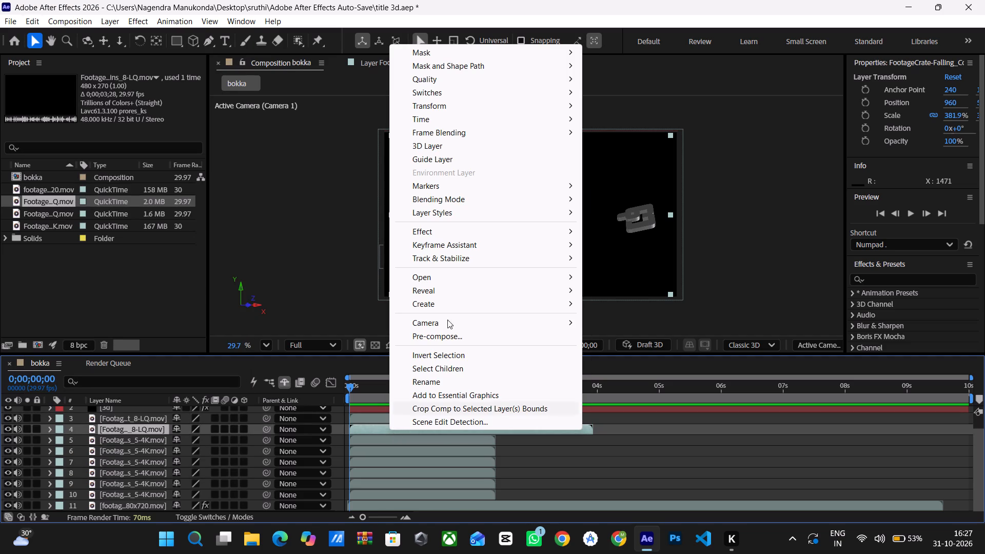
{"action": "left_click", "coordinate": [425, 125]}
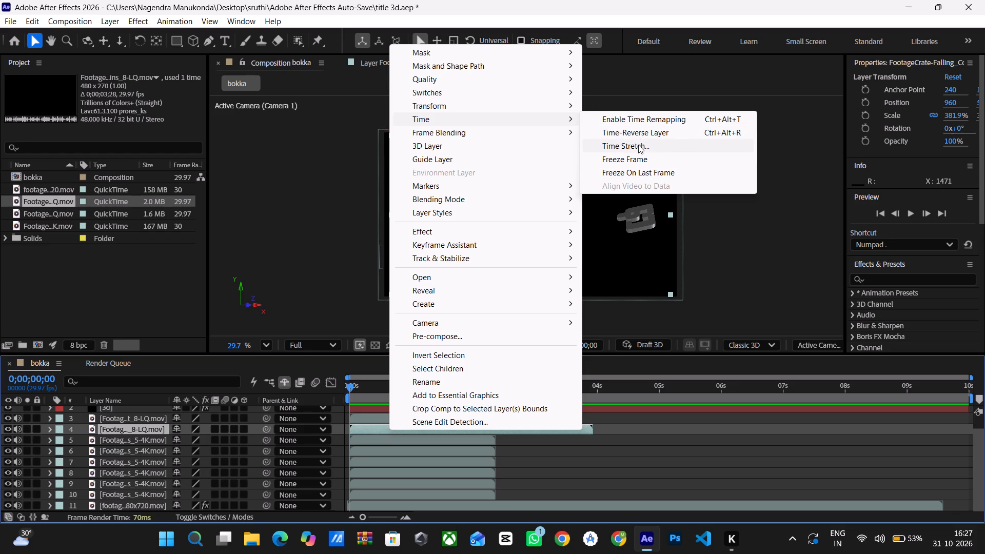
{"action": "left_click", "coordinate": [638, 145]}
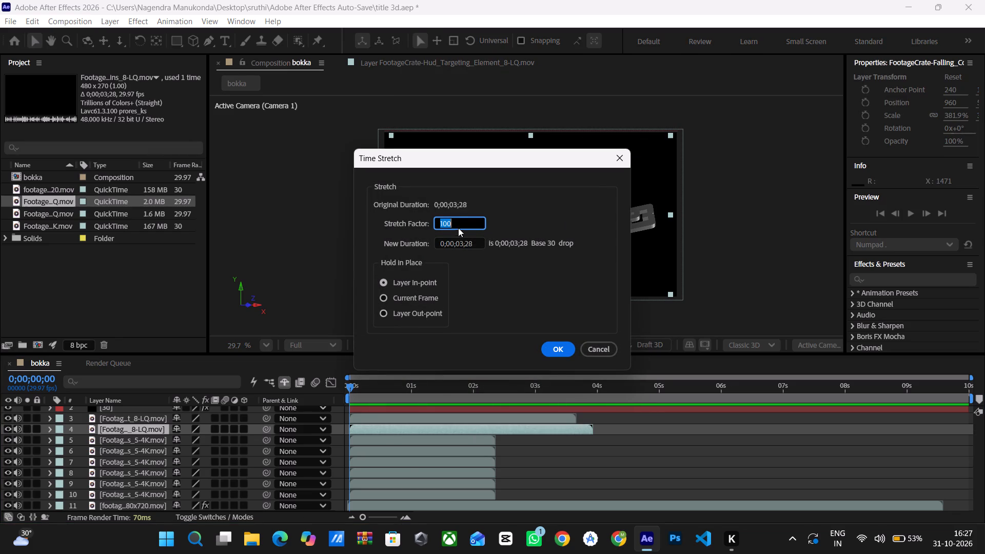
{"action": "left_click", "coordinate": [458, 226]}
{"action": "triple_click", "coordinate": [456, 226]}
{"action": "type", "text": "15"}
{"action": "key", "text": "0"}
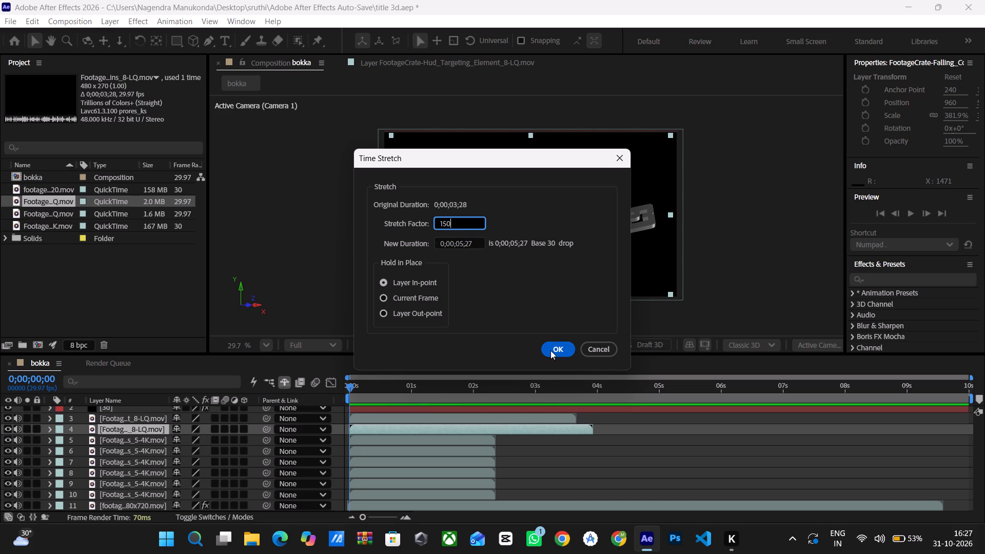
{"action": "left_click", "coordinate": [553, 348]}
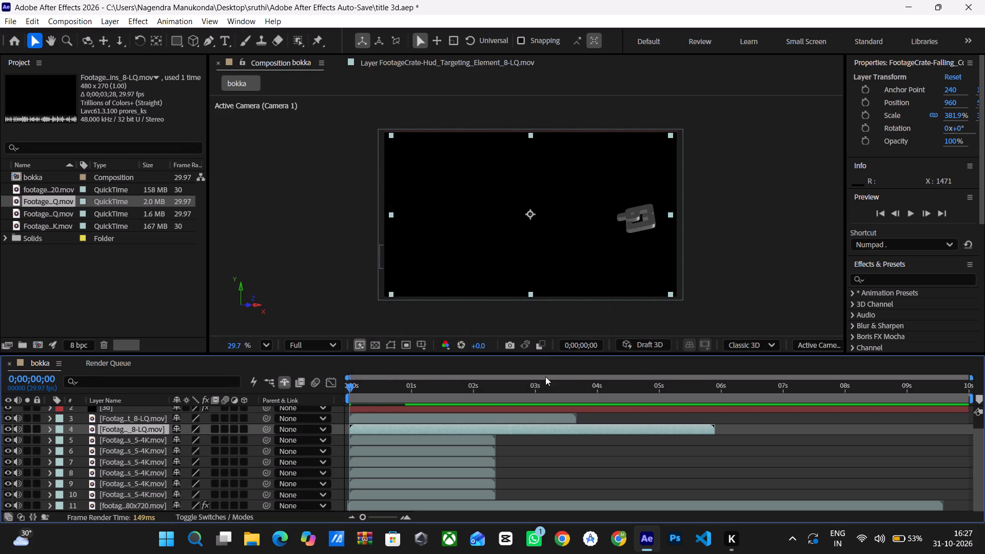
Play back the composition from the start to check the slowed falling coins behind the 3D title.
{"action": "key", "text": "space"}
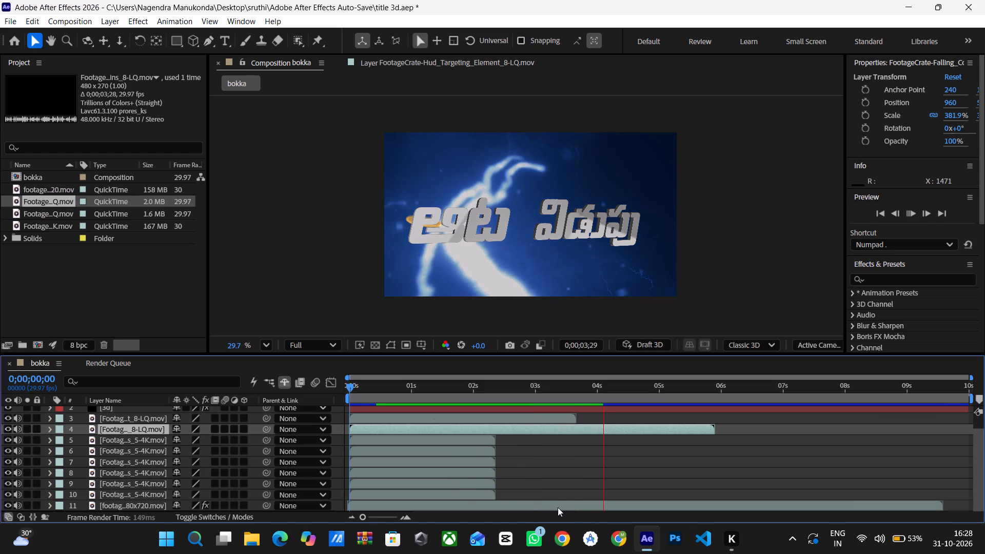
{"action": "left_click", "coordinate": [390, 431]}
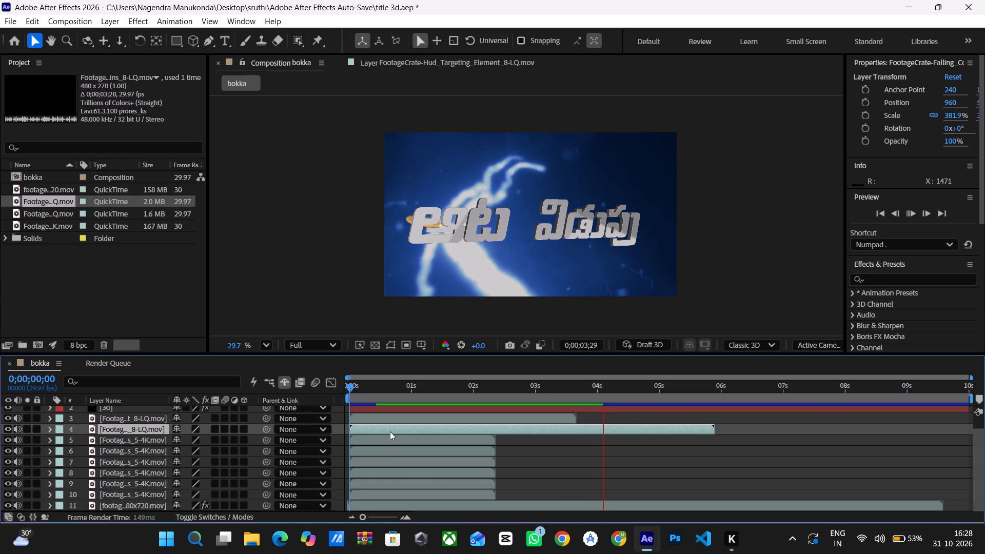
{"action": "left_click", "coordinate": [398, 426]}
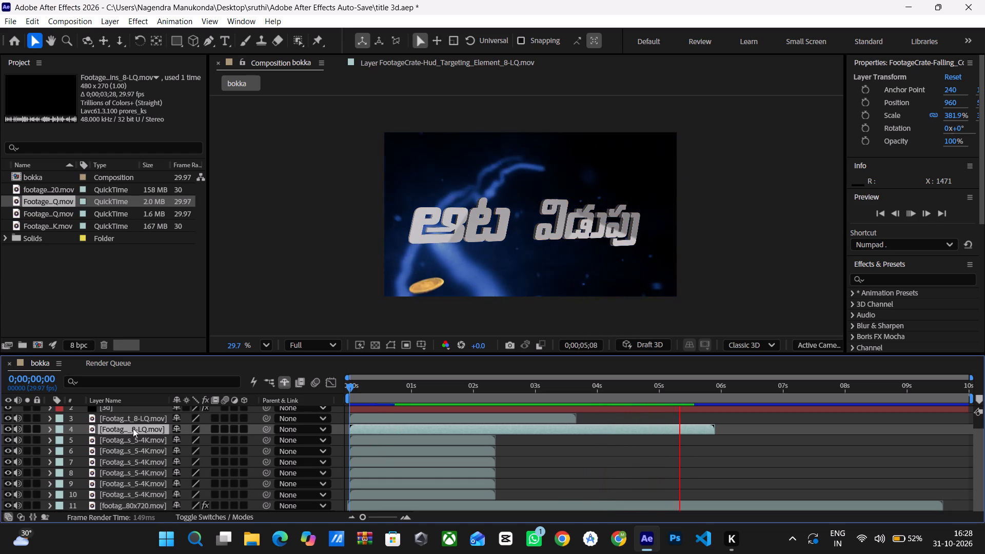
{"action": "left_click", "coordinate": [133, 428]}
{"action": "left_click", "coordinate": [592, 290]}
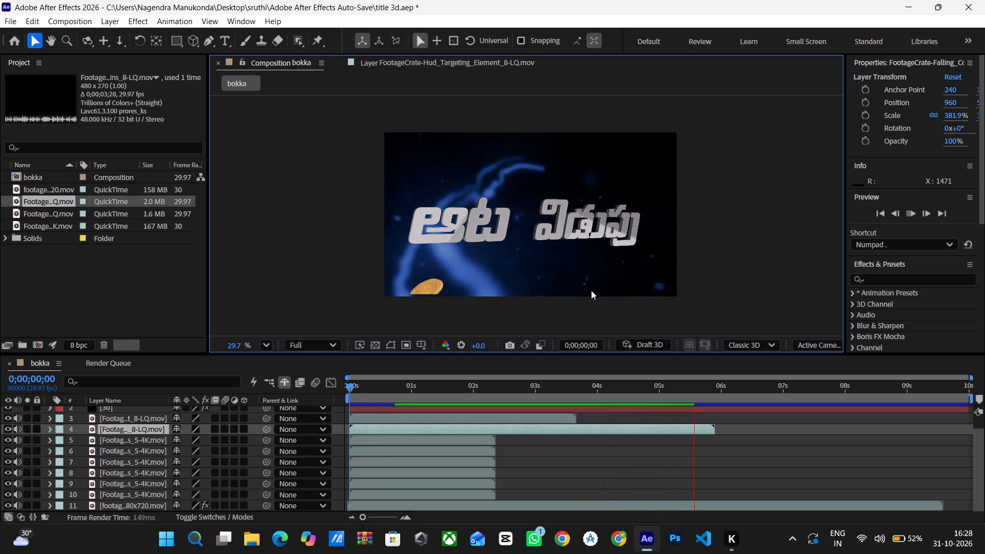
{"action": "left_click", "coordinate": [156, 427]}
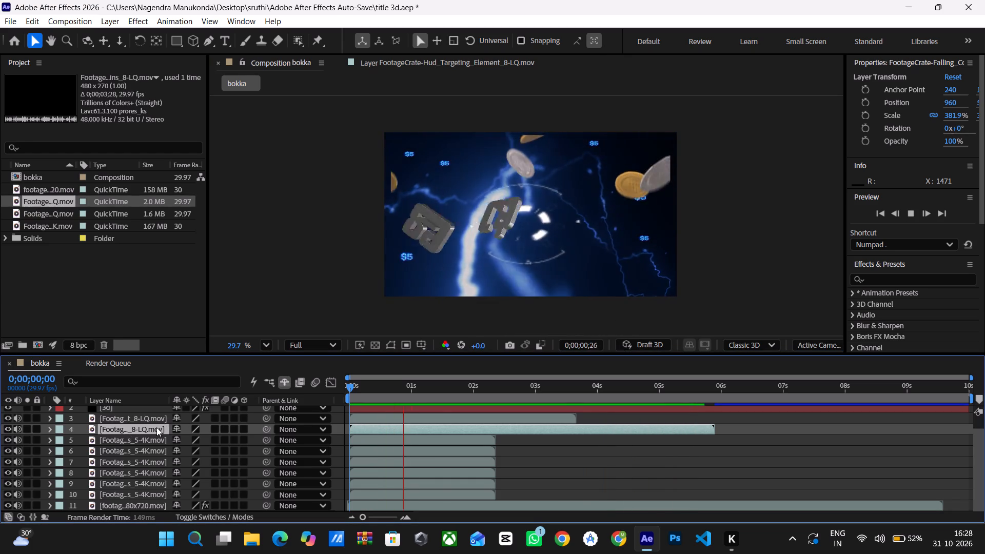
{"action": "left_click", "coordinate": [135, 425]}
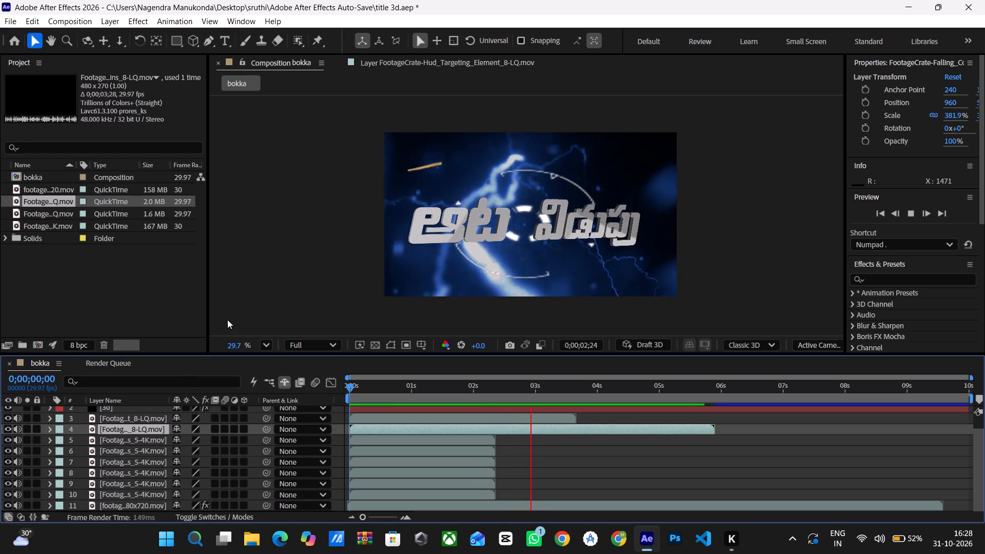
{"action": "left_click", "coordinate": [233, 312]}
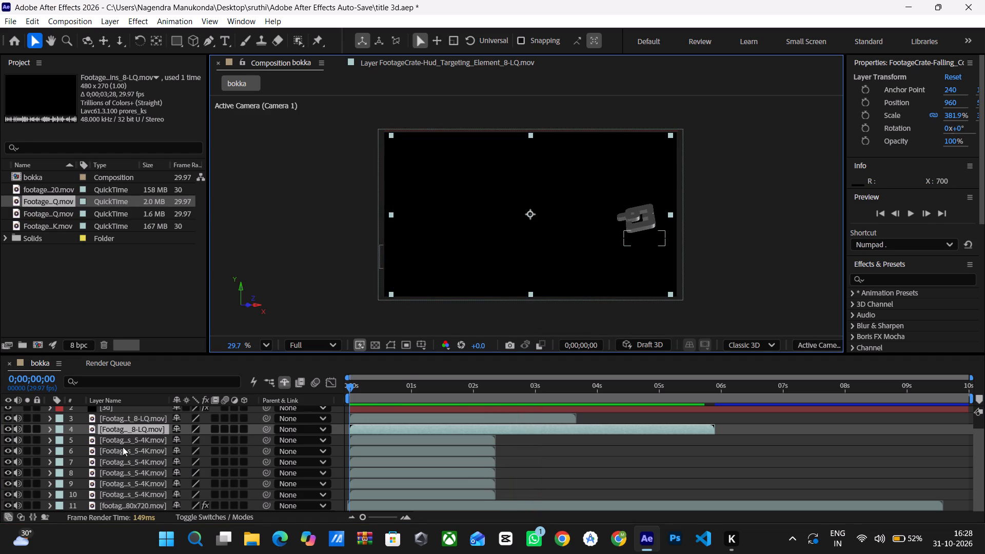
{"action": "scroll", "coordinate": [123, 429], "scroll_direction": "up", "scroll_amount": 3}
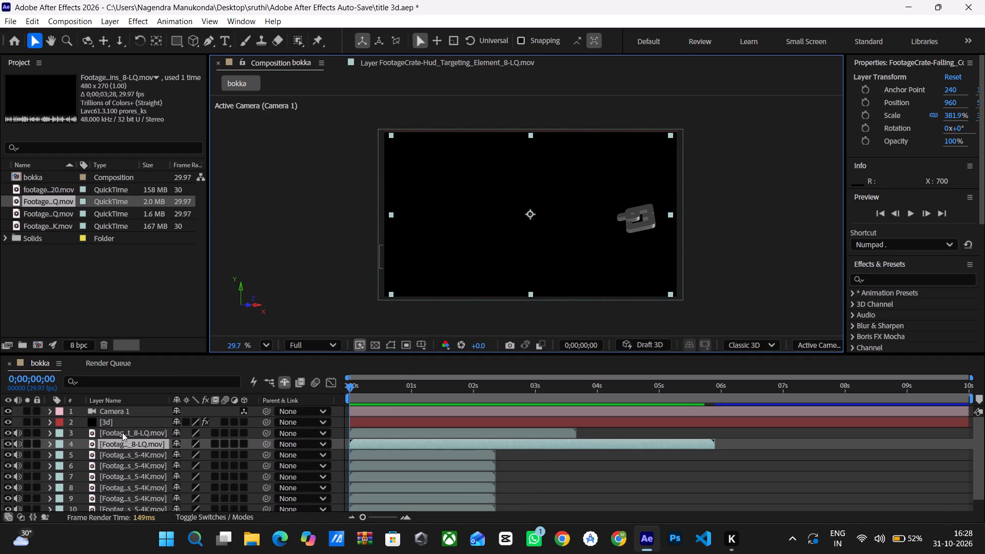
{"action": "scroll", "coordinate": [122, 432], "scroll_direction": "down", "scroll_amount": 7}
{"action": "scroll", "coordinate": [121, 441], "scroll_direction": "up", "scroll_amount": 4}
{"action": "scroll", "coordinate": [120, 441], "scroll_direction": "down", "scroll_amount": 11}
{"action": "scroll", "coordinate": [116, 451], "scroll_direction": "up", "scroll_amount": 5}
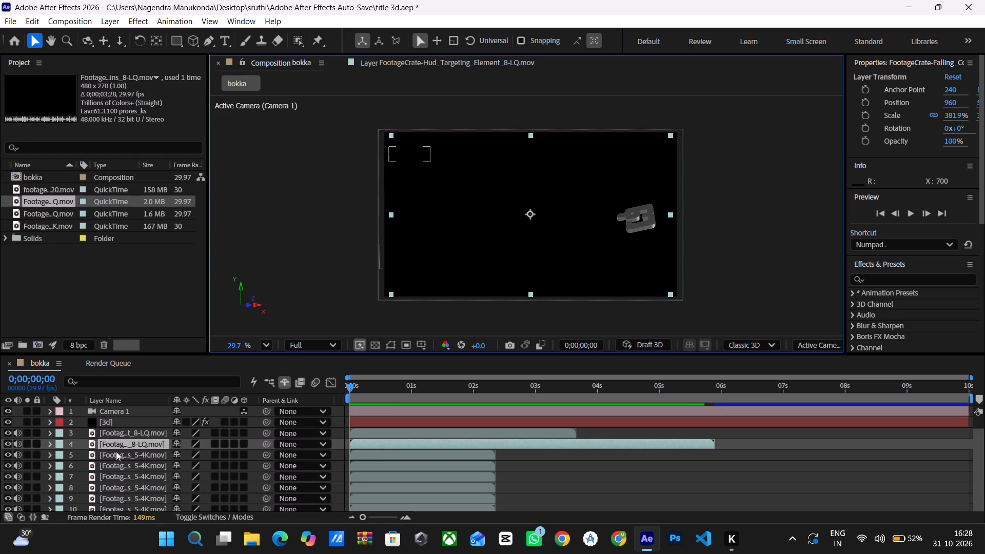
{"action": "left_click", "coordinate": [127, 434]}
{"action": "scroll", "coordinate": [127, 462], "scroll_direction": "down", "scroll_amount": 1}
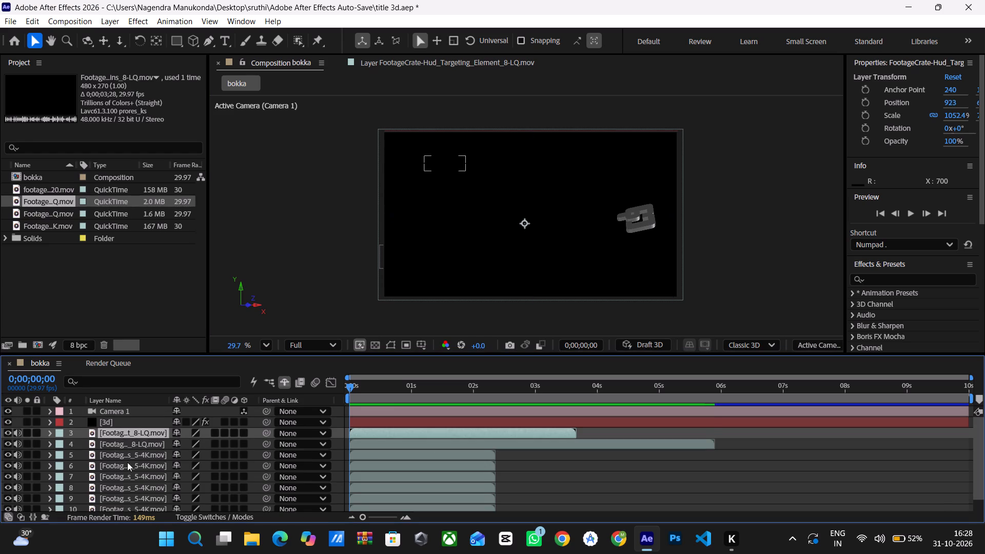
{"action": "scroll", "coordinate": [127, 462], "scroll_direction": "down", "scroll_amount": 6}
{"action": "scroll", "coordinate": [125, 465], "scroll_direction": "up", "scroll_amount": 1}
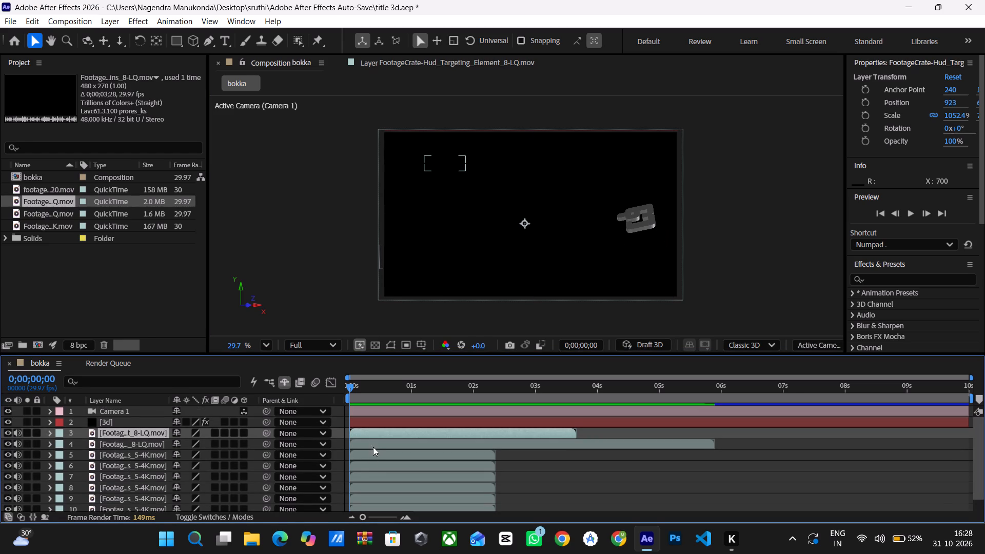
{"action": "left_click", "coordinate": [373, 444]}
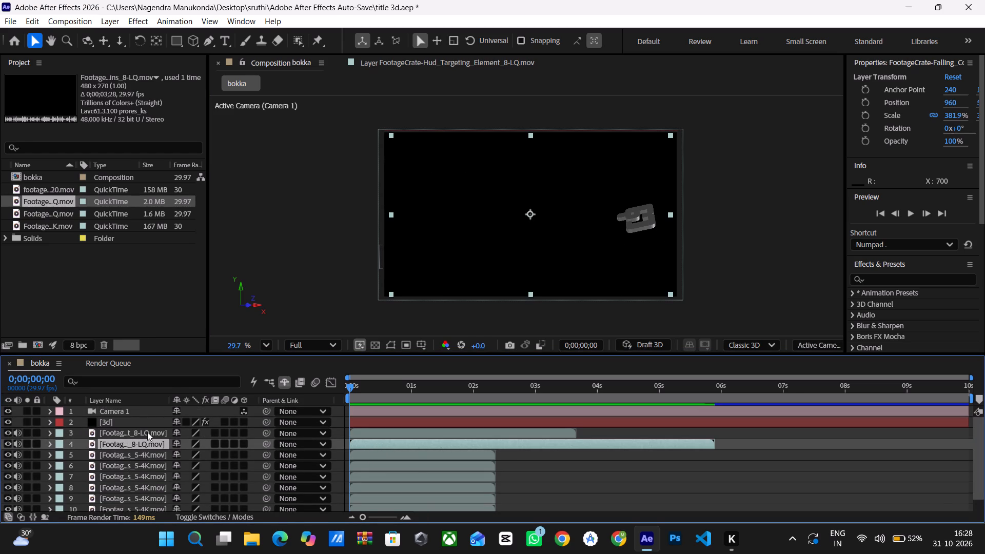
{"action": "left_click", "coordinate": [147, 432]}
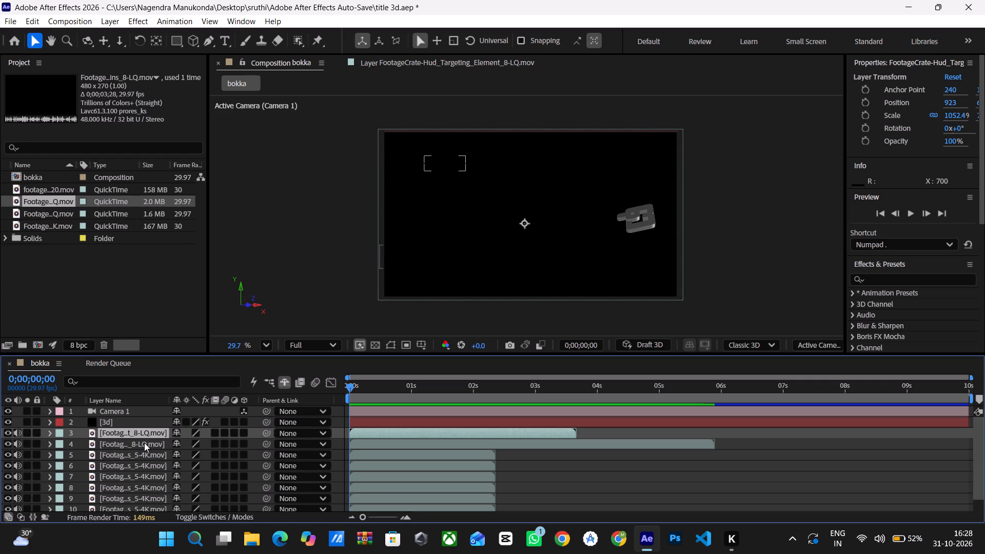
Preview the whole composition again, then return to its first frame.
{"action": "key", "text": "space"}
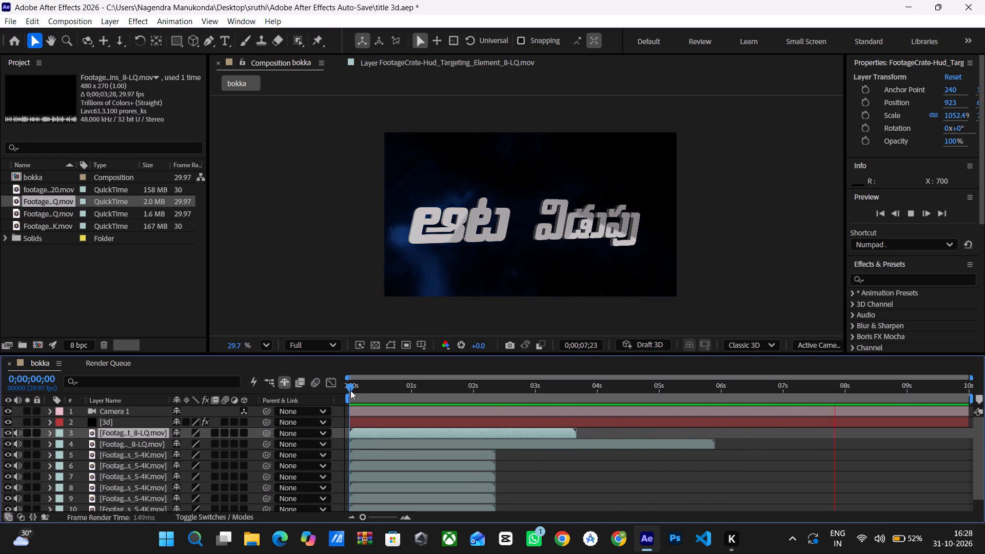
{"action": "left_click_drag", "start_coordinate": [349, 386], "coordinate": [317, 387]}
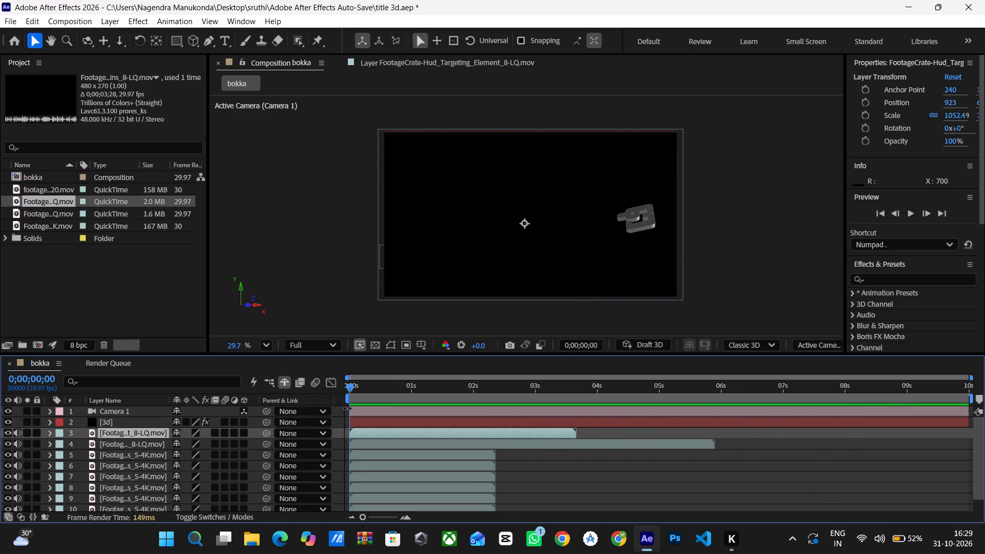
Preview the bokka composition from its first frame and stop at 0;00;03;28.
{"action": "key", "text": "space"}
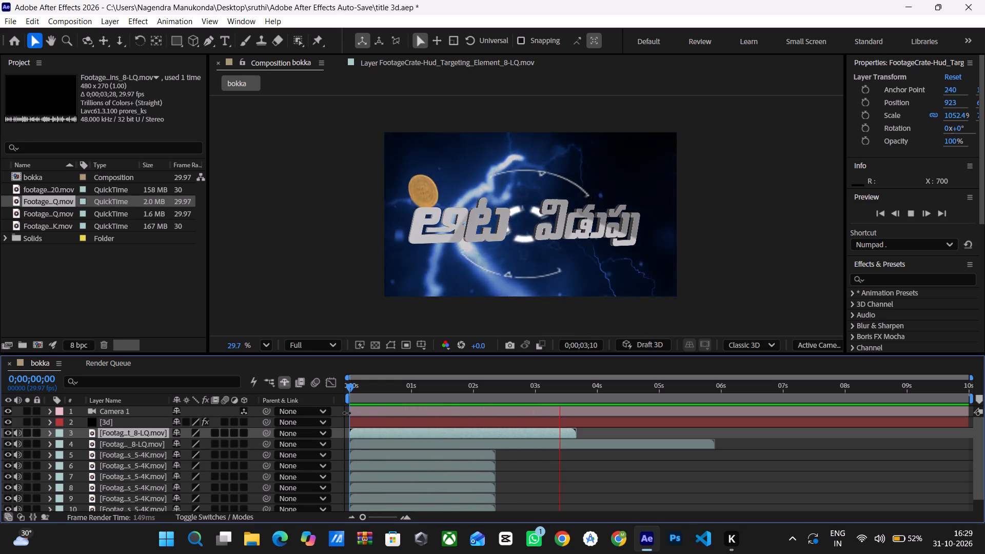
{"action": "key", "text": "space"}
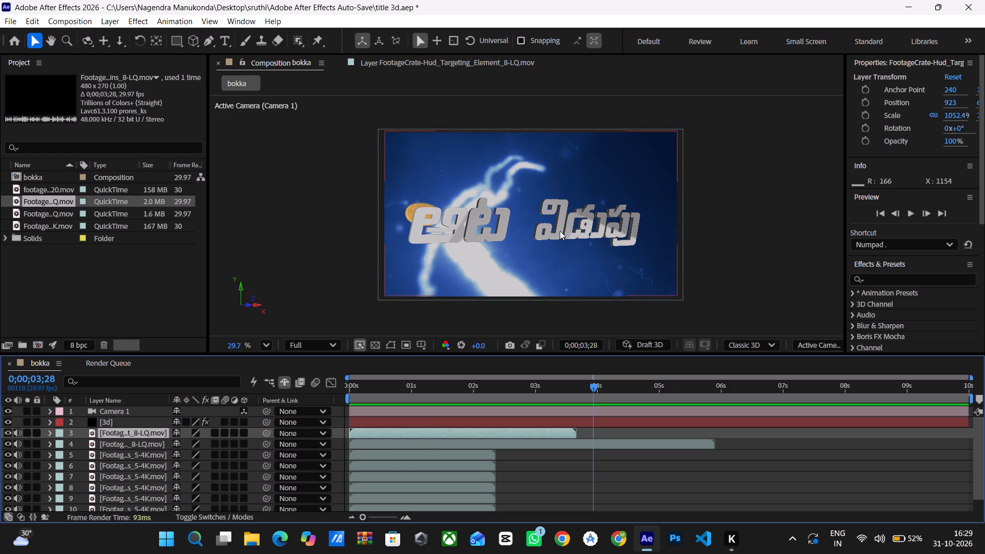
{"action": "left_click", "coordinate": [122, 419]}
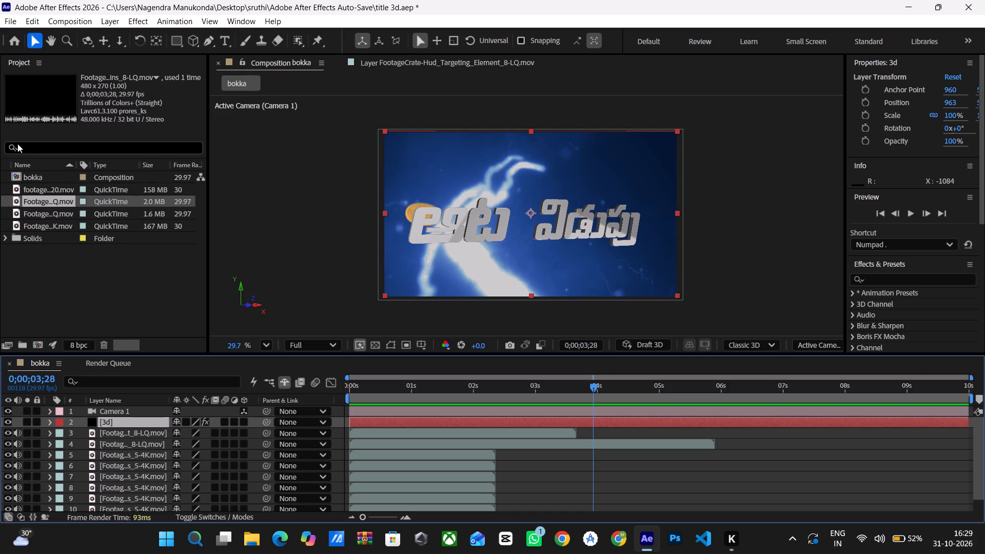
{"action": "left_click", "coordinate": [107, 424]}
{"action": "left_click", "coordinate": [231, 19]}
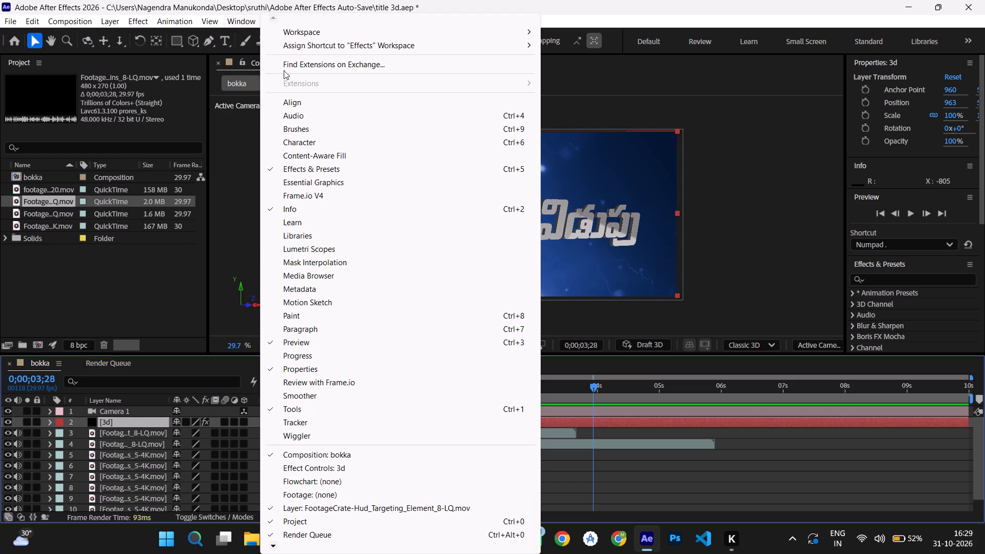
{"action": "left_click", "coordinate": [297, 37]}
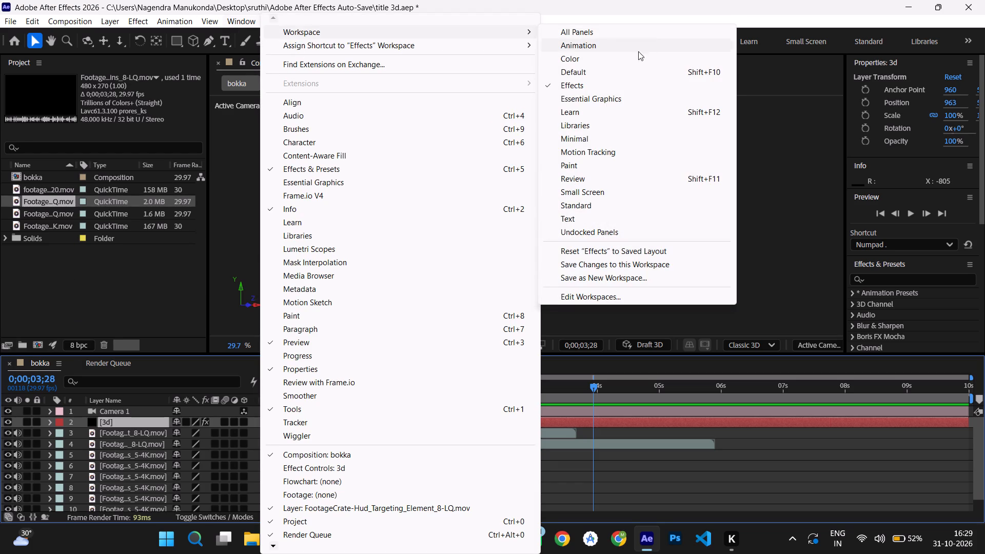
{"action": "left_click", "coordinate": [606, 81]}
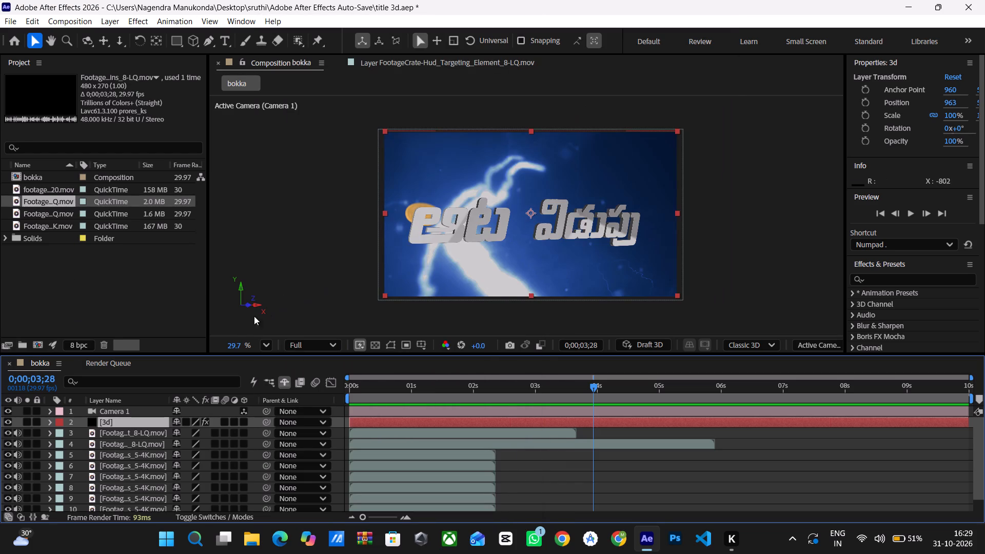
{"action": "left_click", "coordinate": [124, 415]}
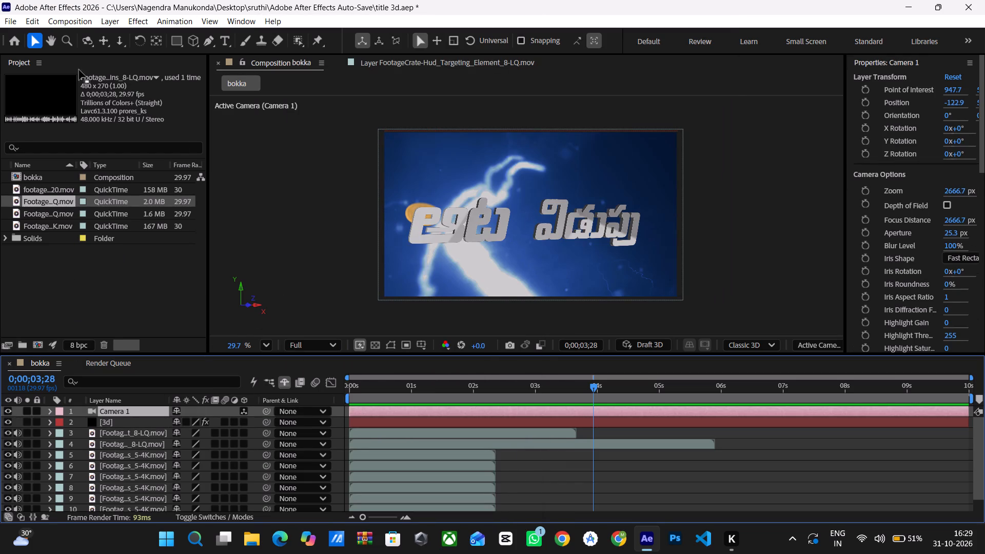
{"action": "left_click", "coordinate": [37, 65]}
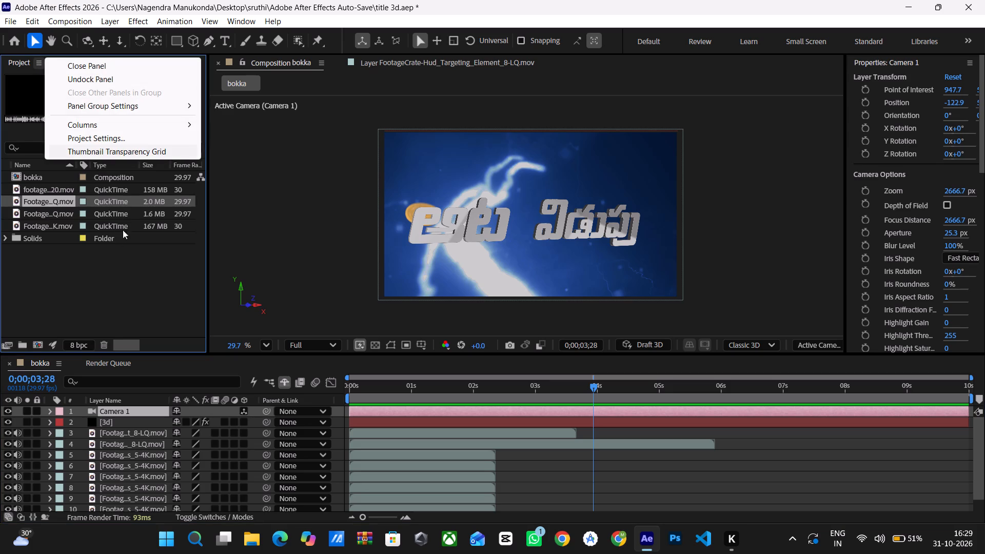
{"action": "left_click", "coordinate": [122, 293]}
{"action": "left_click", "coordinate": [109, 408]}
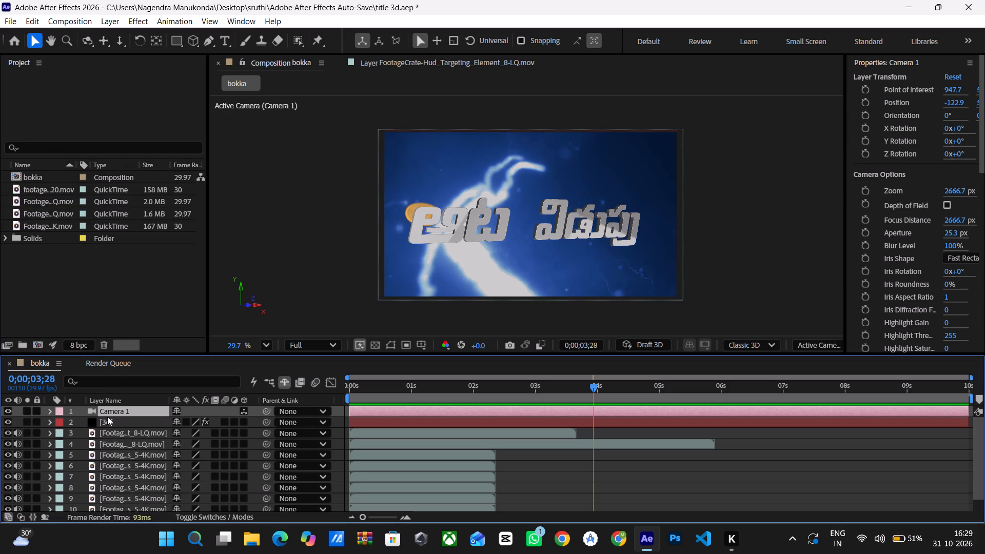
Reset the Effects workspace to its saved layout with the 3d layer selected, bringing back its effect controls.
{"action": "left_click", "coordinate": [106, 423]}
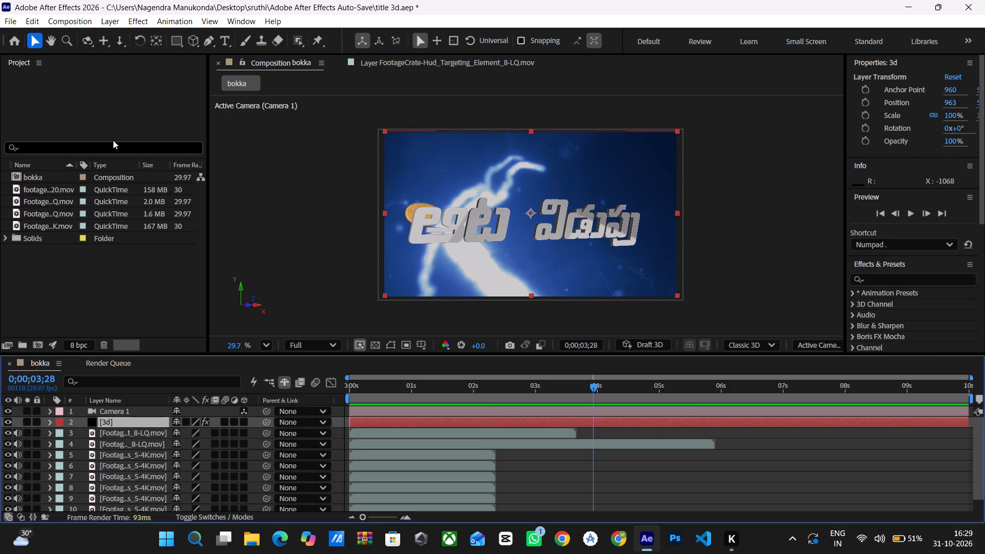
{"action": "left_click", "coordinate": [250, 23]}
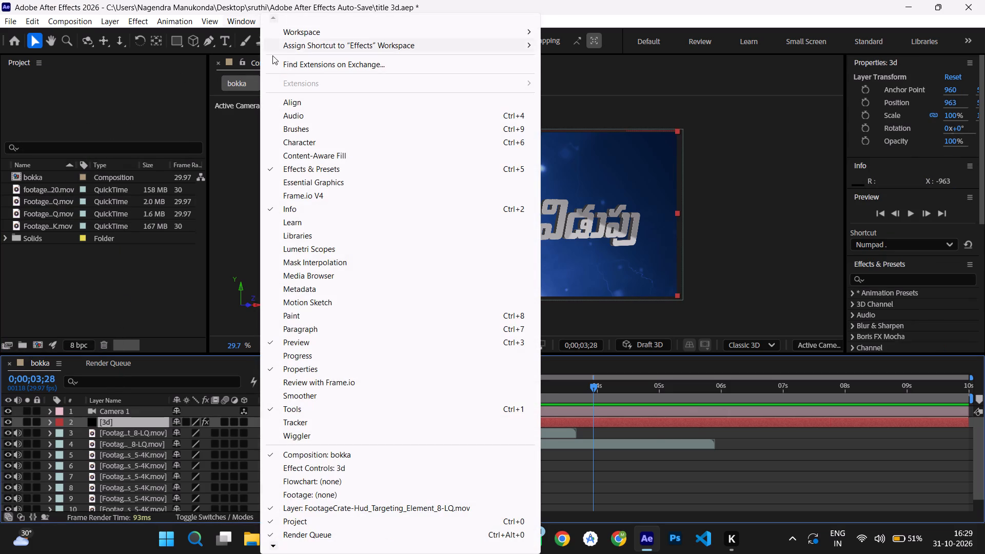
{"action": "left_click", "coordinate": [308, 27]}
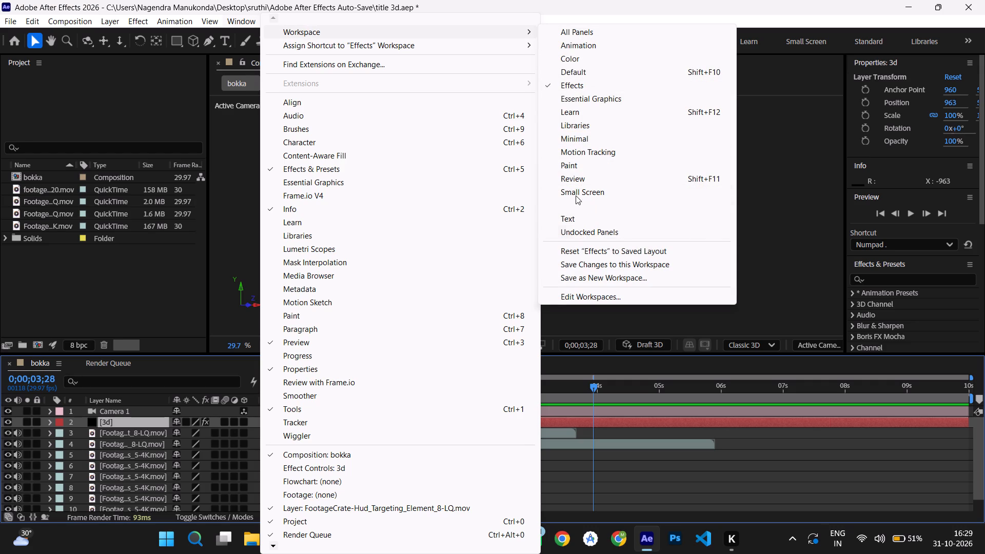
{"action": "left_click", "coordinate": [575, 255]}
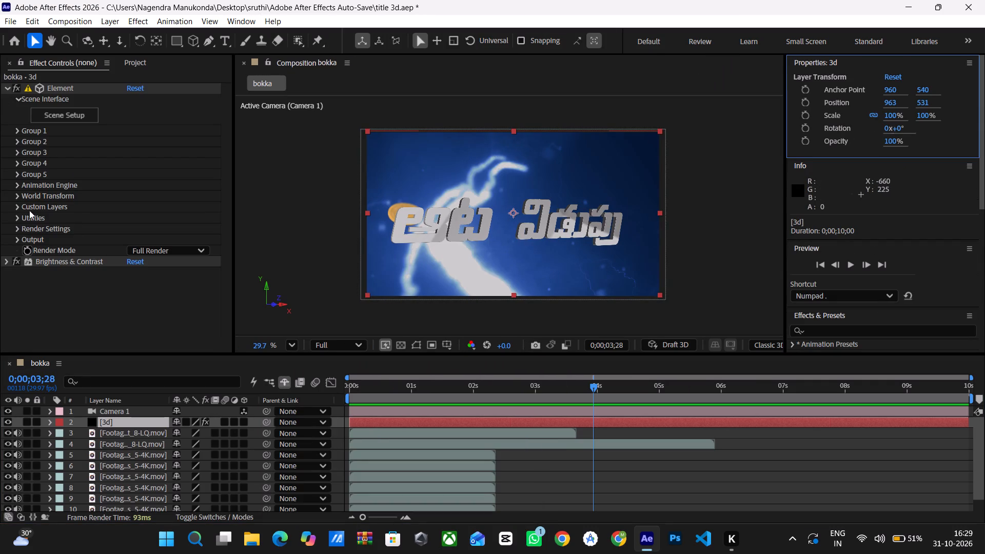
Expand the Group 2 settings of the Element effect on the 3d layer.
{"action": "left_click", "coordinate": [15, 130]}
{"action": "left_click", "coordinate": [15, 130]}
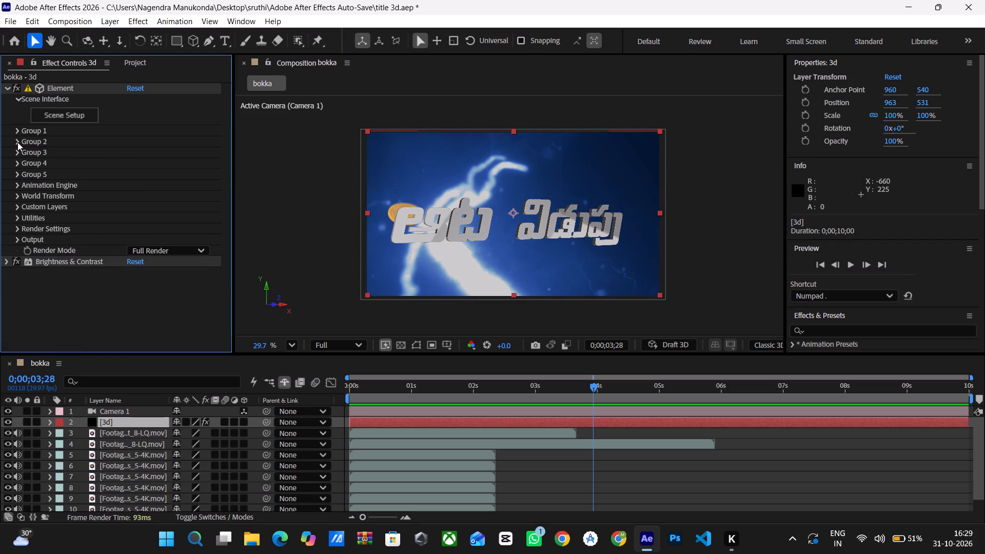
{"action": "left_click", "coordinate": [17, 142]}
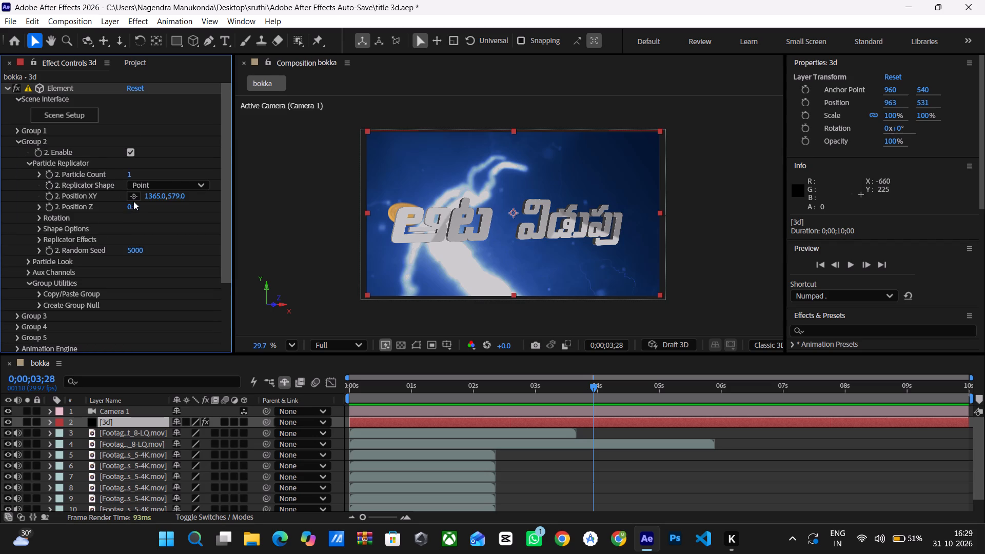
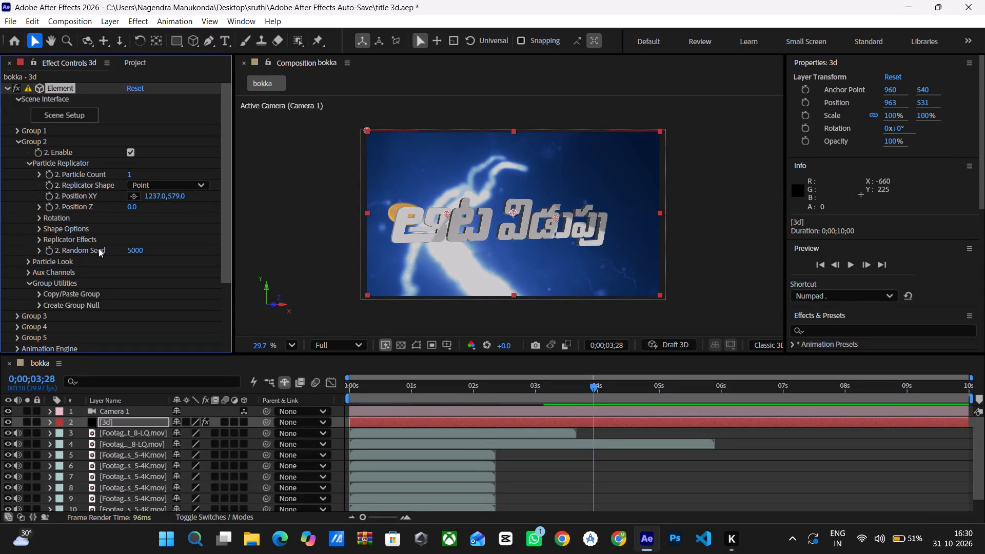
Deselect the 3d layer and preview the bokka composition from its first frame.
{"action": "left_click", "coordinate": [739, 297]}
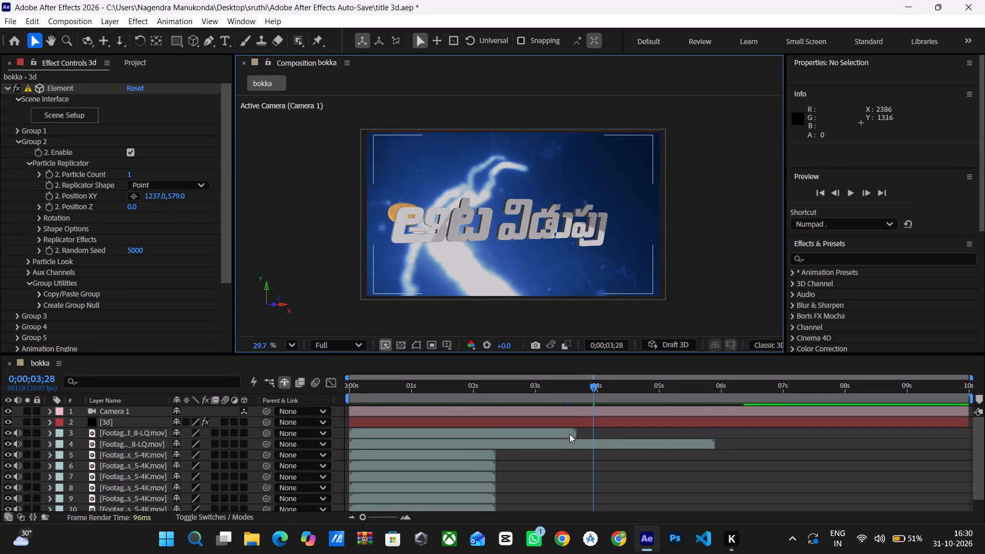
{"action": "left_click_drag", "start_coordinate": [591, 388], "coordinate": [237, 410]}
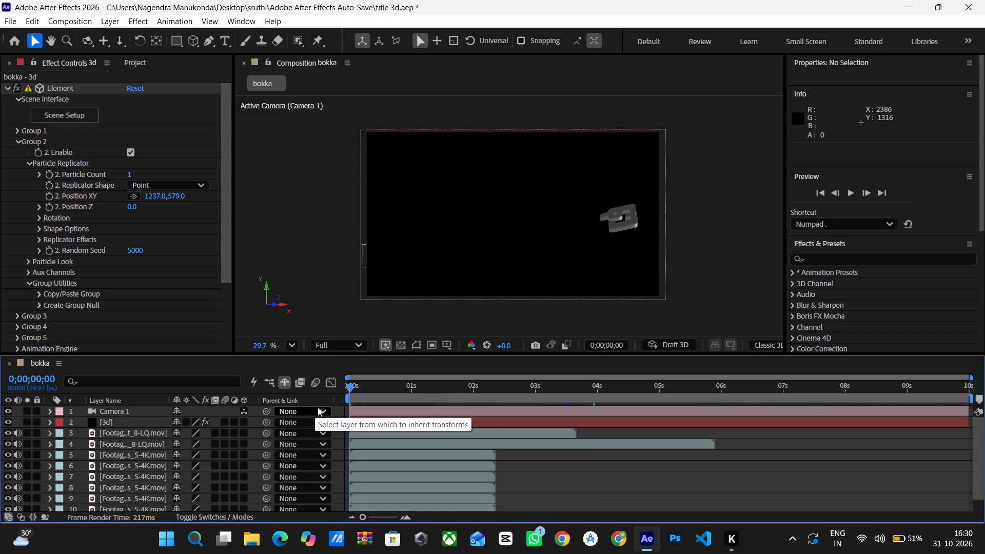
{"action": "key", "text": "space"}
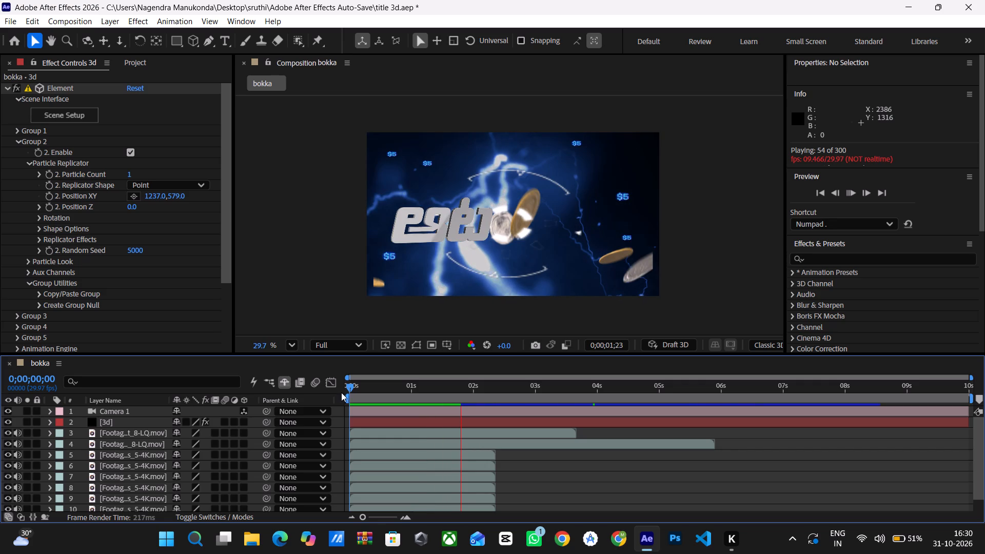
Mute the audio of all the footage layers, 3 to 11, in the bokka composition.
{"action": "left_click", "coordinate": [18, 447]}
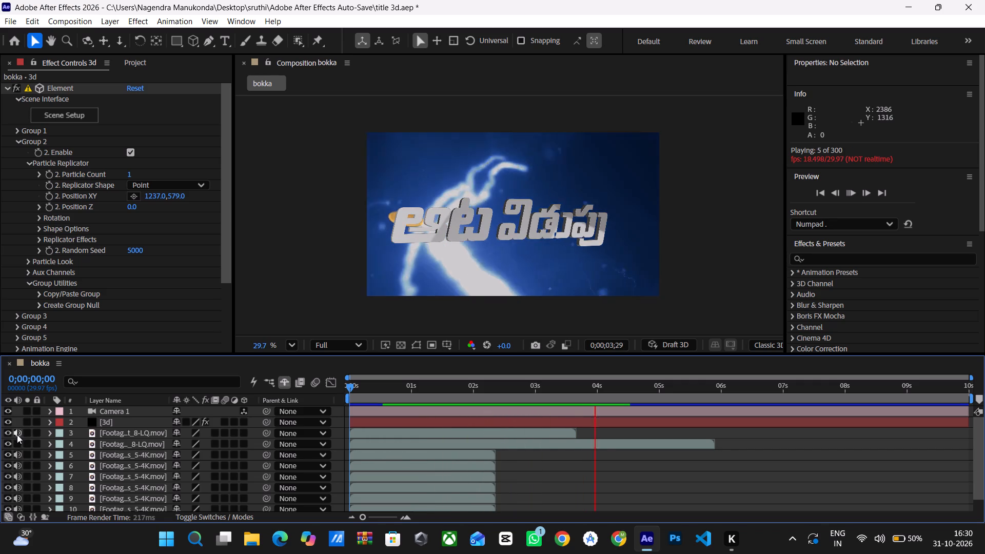
{"action": "left_click", "coordinate": [17, 434]}
{"action": "left_click", "coordinate": [17, 457]}
{"action": "left_click", "coordinate": [17, 468]}
{"action": "left_click", "coordinate": [19, 477]}
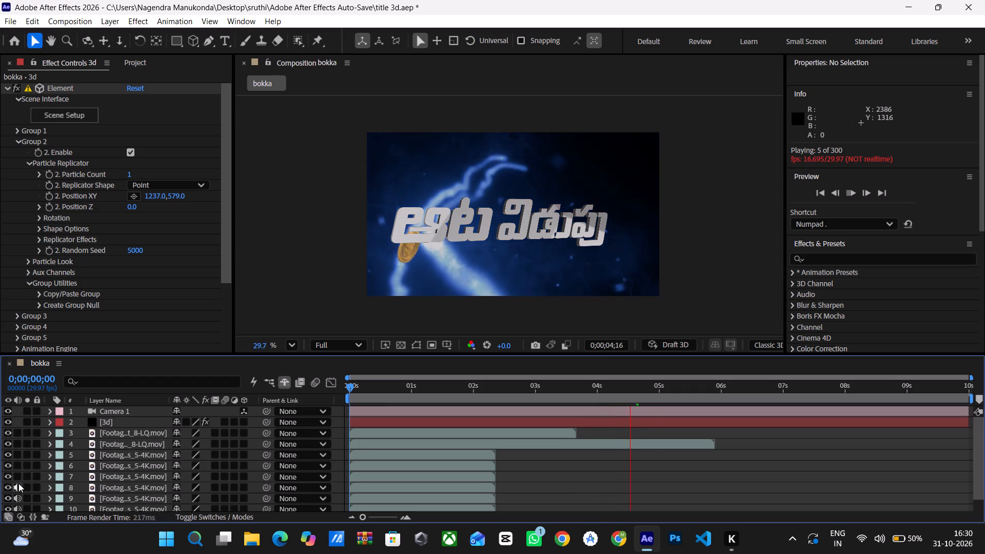
{"action": "left_click", "coordinate": [18, 483]}
{"action": "left_click", "coordinate": [17, 499]}
{"action": "left_click", "coordinate": [19, 507]}
{"action": "scroll", "coordinate": [27, 486], "scroll_direction": "down", "scroll_amount": 2}
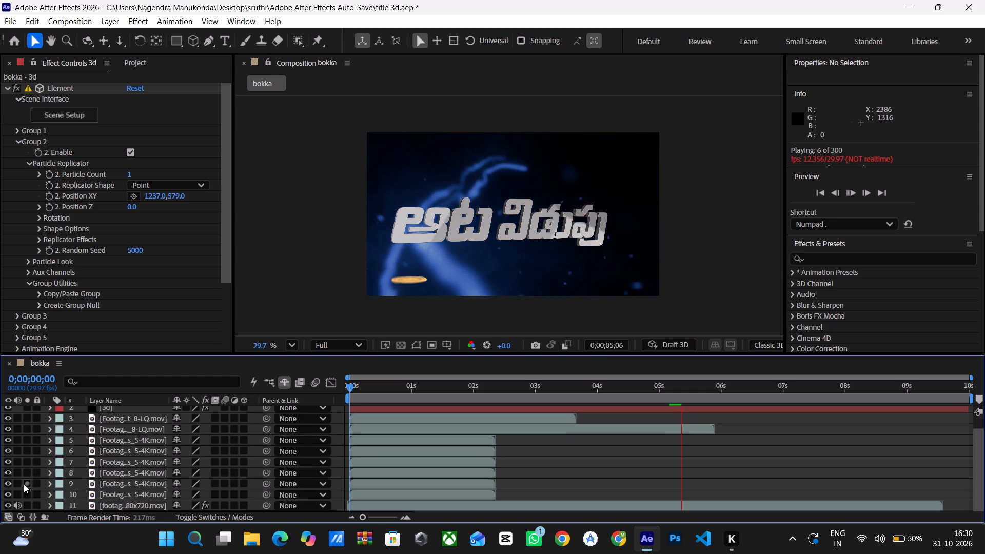
{"action": "left_click", "coordinate": [17, 500]}
{"action": "scroll", "coordinate": [27, 480], "scroll_direction": "down", "scroll_amount": 2}
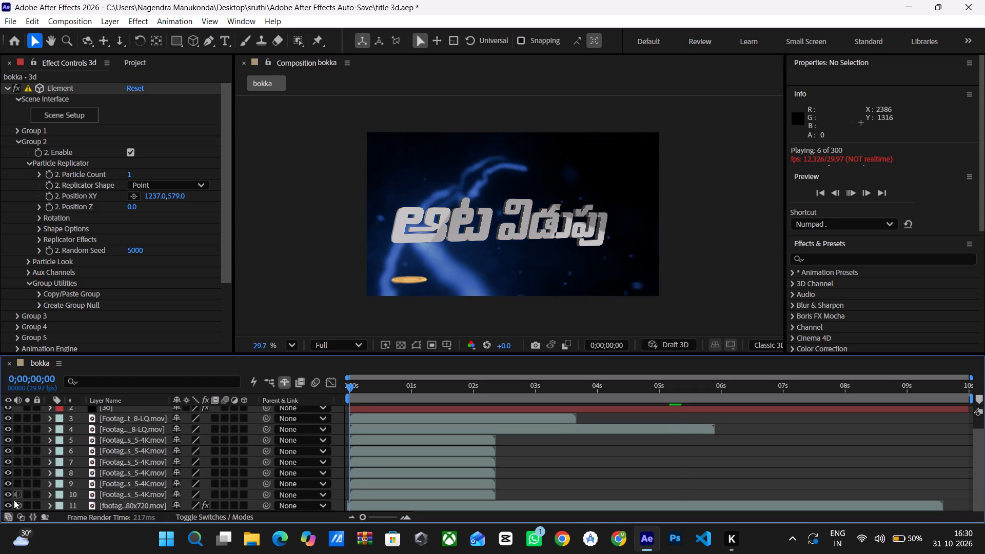
{"action": "left_click", "coordinate": [16, 502]}
{"action": "scroll", "coordinate": [55, 464], "scroll_direction": "up", "scroll_amount": 6}
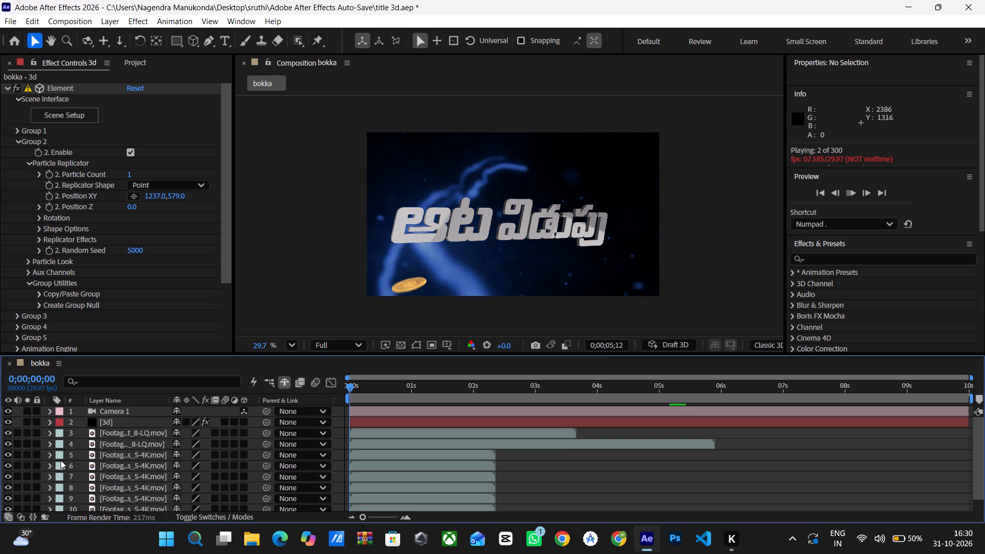
Stop the playback and preview the composition again from its first frame.
{"action": "key", "text": "space"}
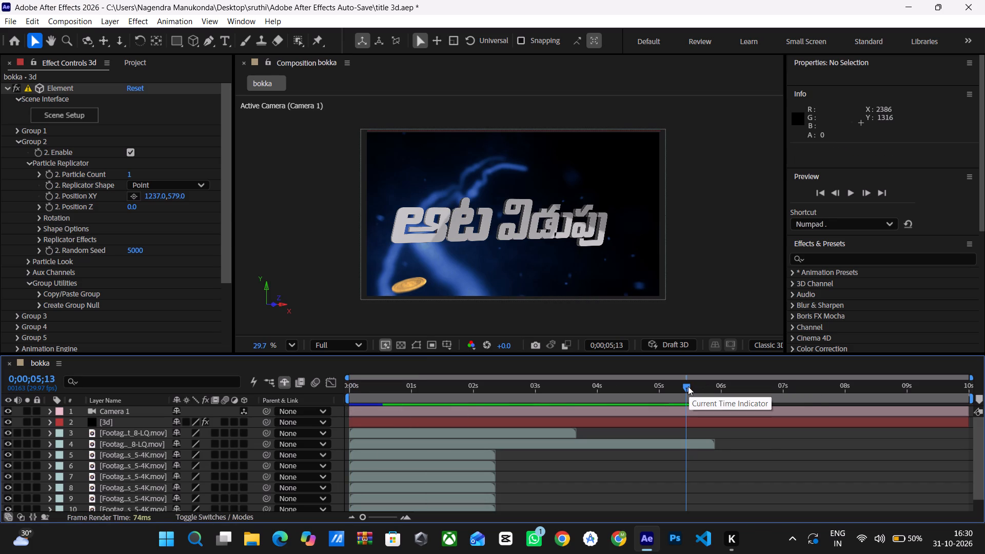
{"action": "left_click_drag", "start_coordinate": [688, 386], "coordinate": [262, 436]}
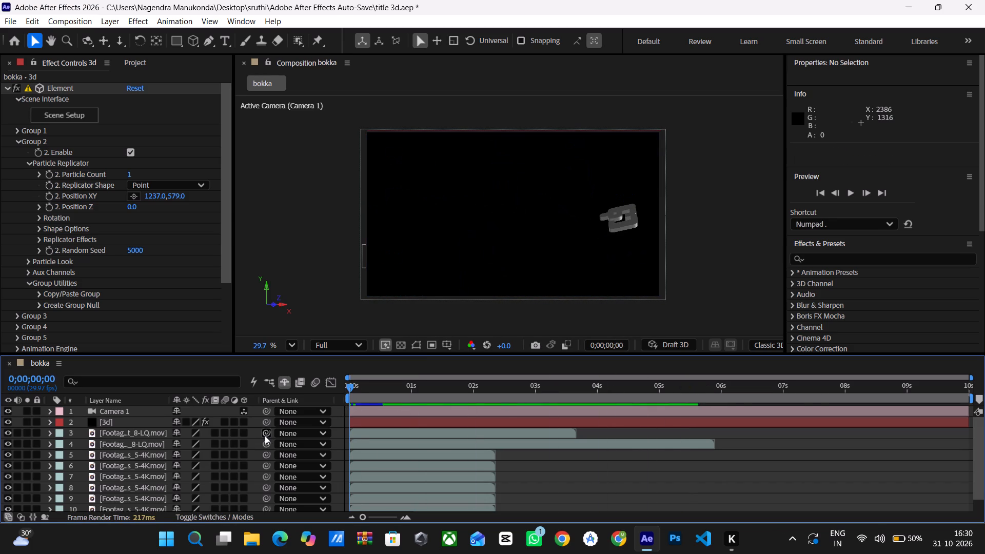
{"action": "key", "text": "space"}
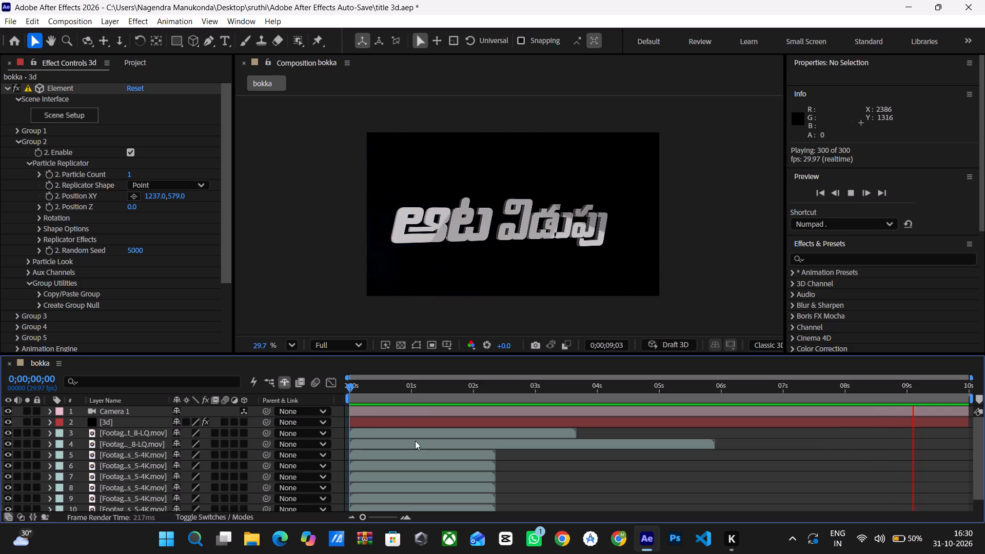
Duplicate the topmost $5 glitch text layer and slide one copy so it starts where the other $5 glitch clips end.
{"action": "left_click", "coordinate": [421, 453]}
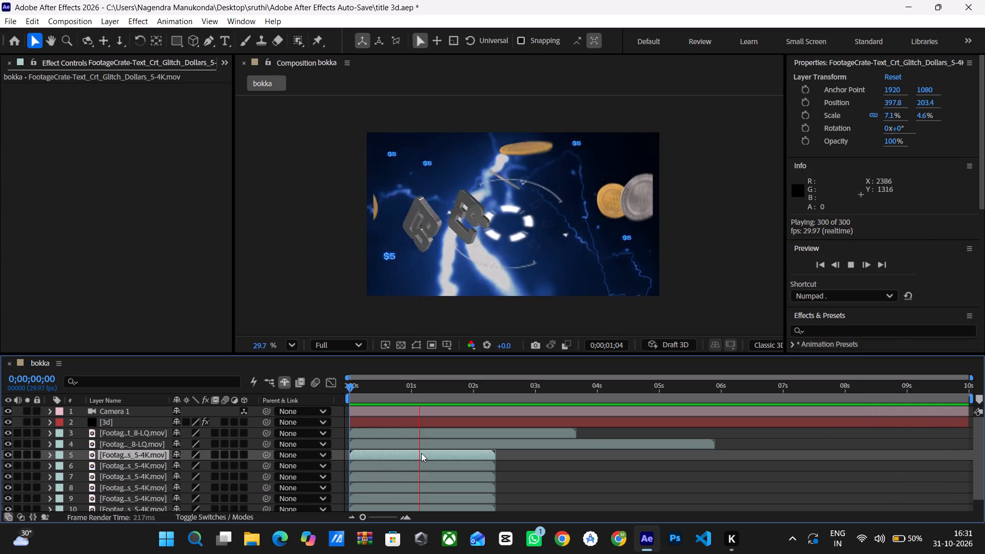
{"action": "left_click_drag", "start_coordinate": [411, 454], "coordinate": [404, 452]}
{"action": "left_click_drag", "start_coordinate": [404, 452], "coordinate": [405, 452]}
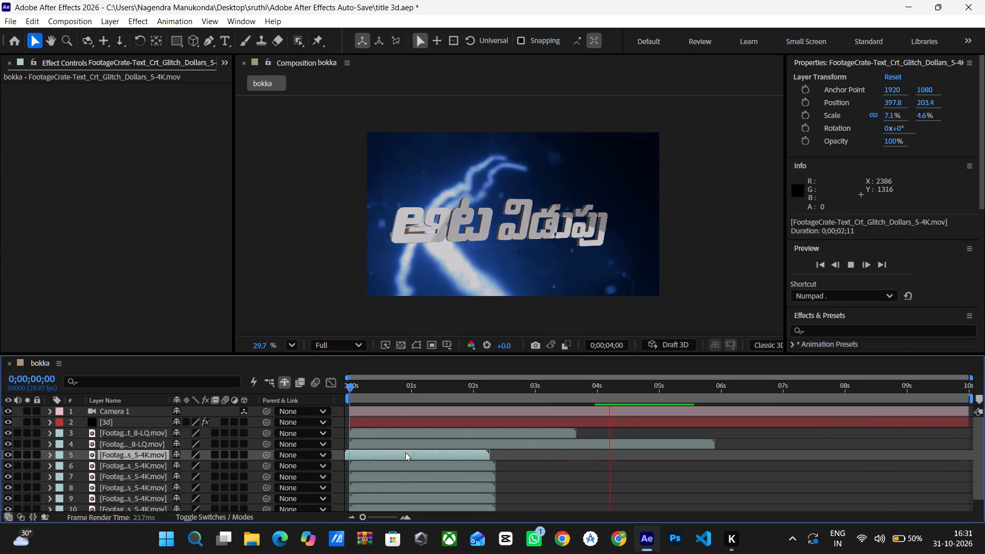
{"action": "left_click_drag", "start_coordinate": [405, 452], "coordinate": [410, 453]}
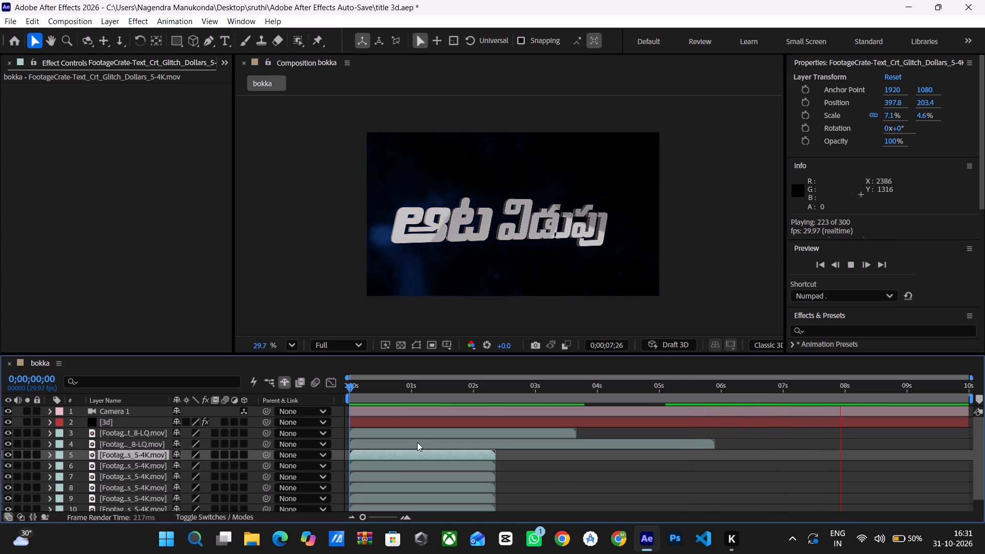
{"action": "key", "text": "ctrl+d"}
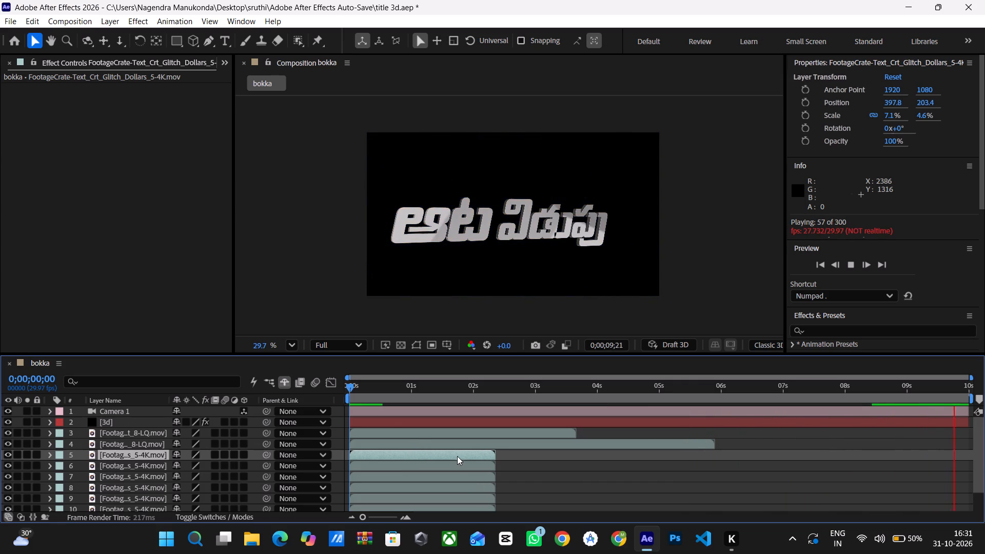
{"action": "left_click_drag", "start_coordinate": [456, 455], "coordinate": [629, 470]}
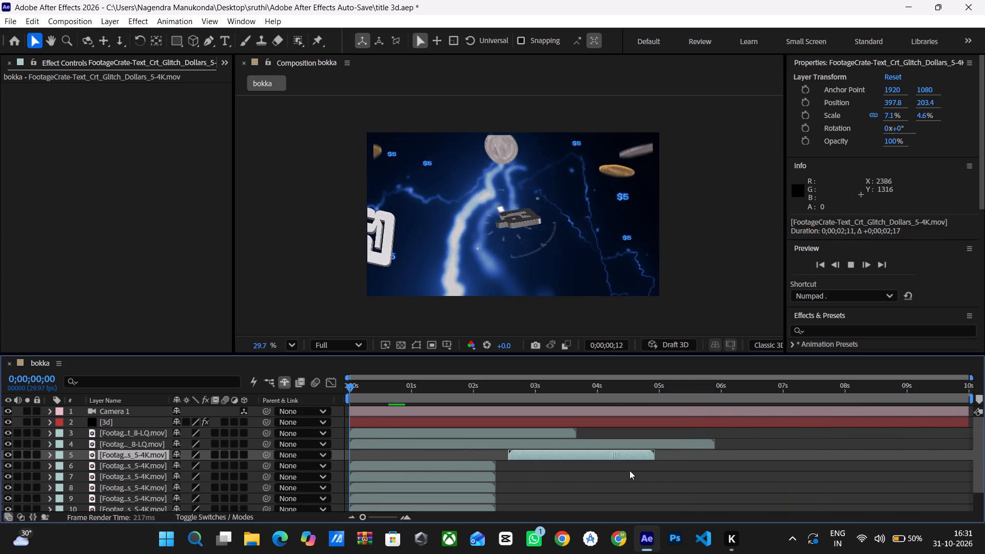
{"action": "left_click_drag", "start_coordinate": [629, 470], "coordinate": [608, 475]}
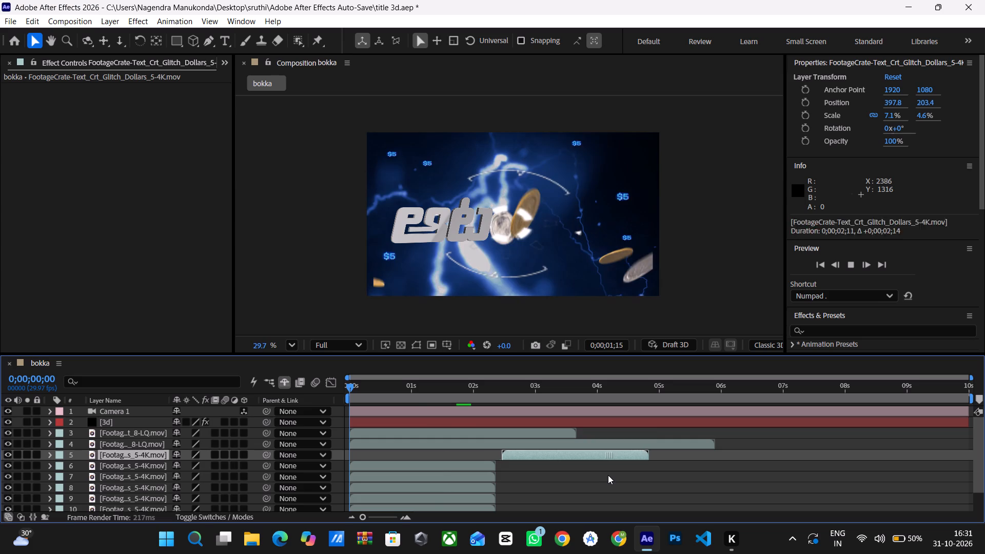
{"action": "left_click_drag", "start_coordinate": [608, 475], "coordinate": [603, 473]}
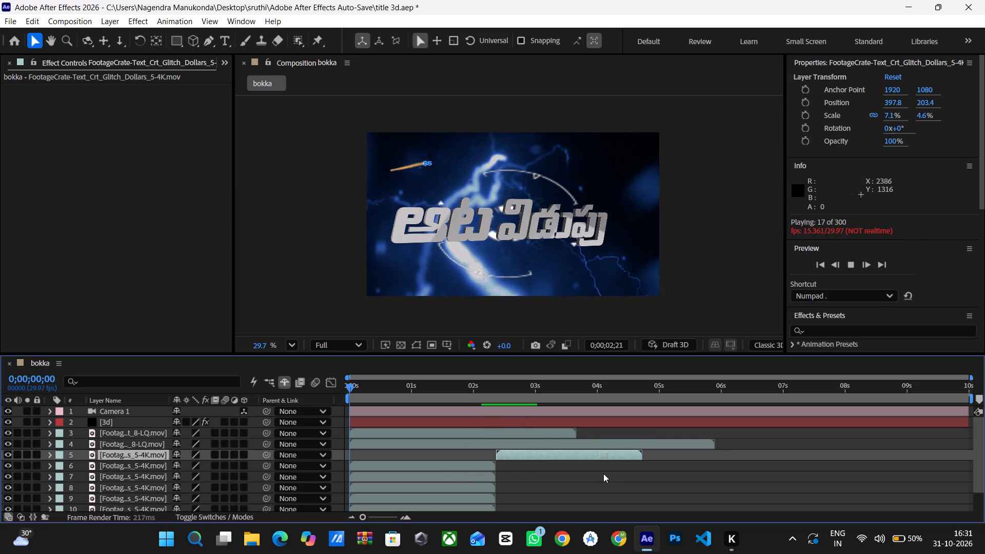
{"action": "left_click_drag", "start_coordinate": [603, 473], "coordinate": [603, 473]}
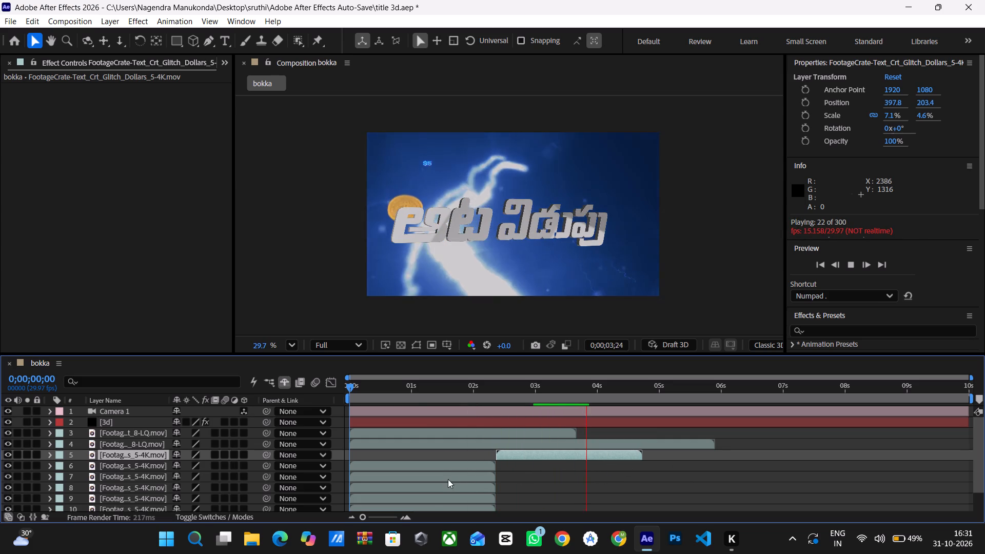
Preview the composition from its first frame to check the shifted $5 glitch text.
{"action": "left_click_drag", "start_coordinate": [352, 388], "coordinate": [352, 388]}
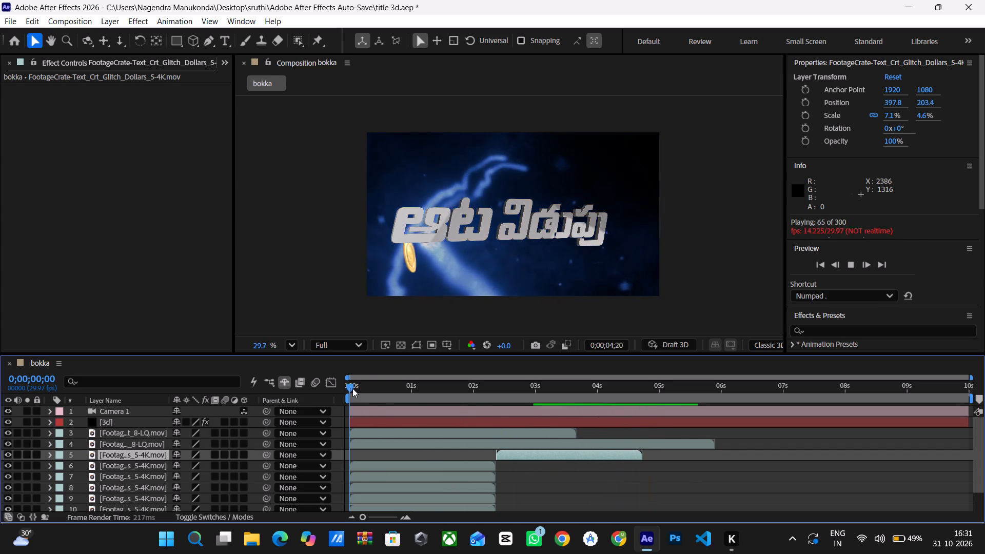
{"action": "left_click_drag", "start_coordinate": [352, 388], "coordinate": [303, 409]}
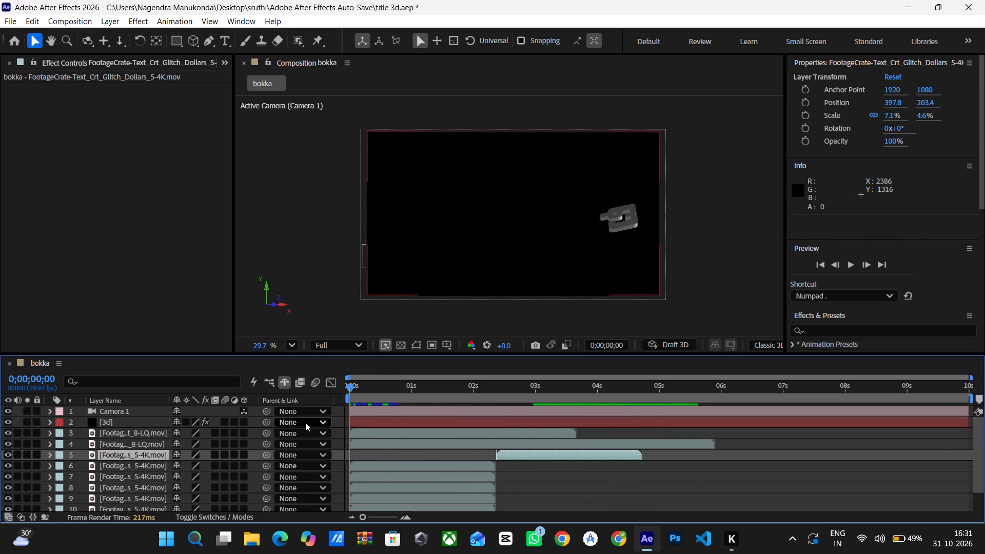
{"action": "key", "text": "space"}
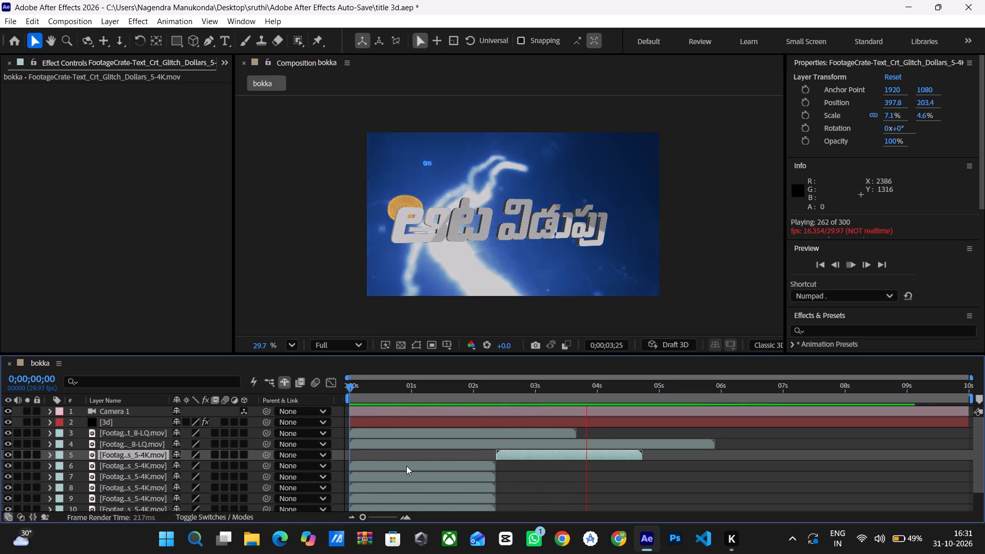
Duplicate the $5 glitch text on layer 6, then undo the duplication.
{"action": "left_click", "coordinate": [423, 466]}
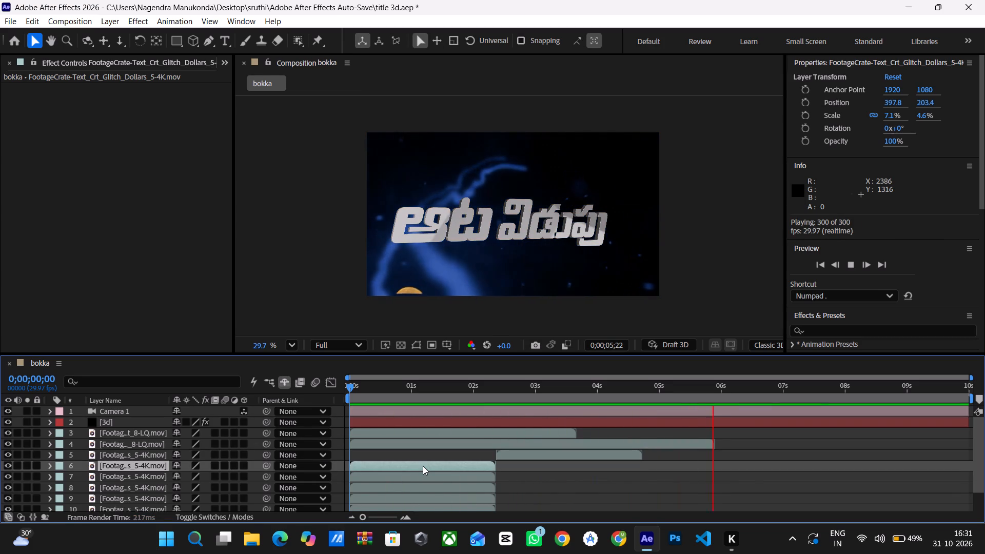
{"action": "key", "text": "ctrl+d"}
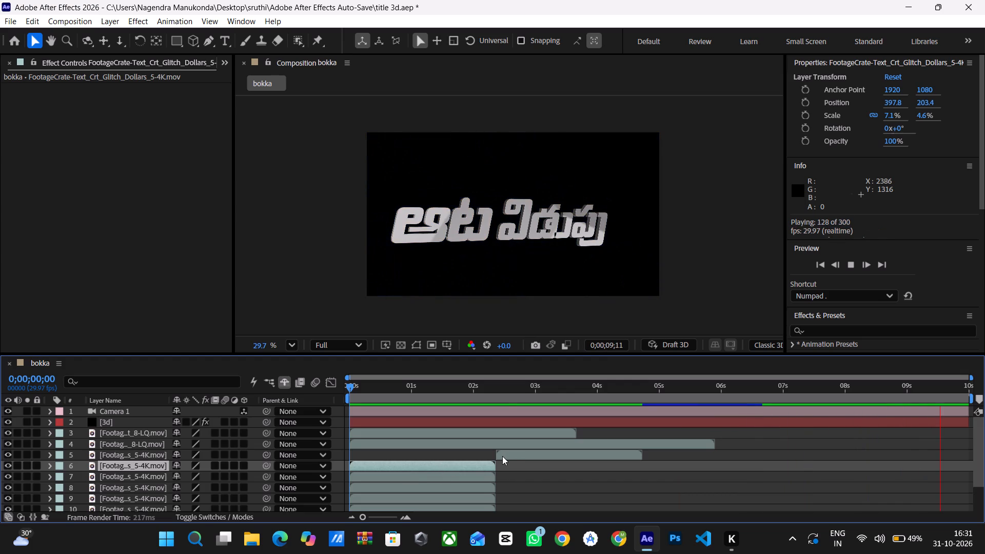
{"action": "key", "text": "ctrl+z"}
Slide the shifted $5 glitch text on layer 5 back to start at the composition's first frame.
{"action": "left_click_drag", "start_coordinate": [519, 451], "coordinate": [416, 453]}
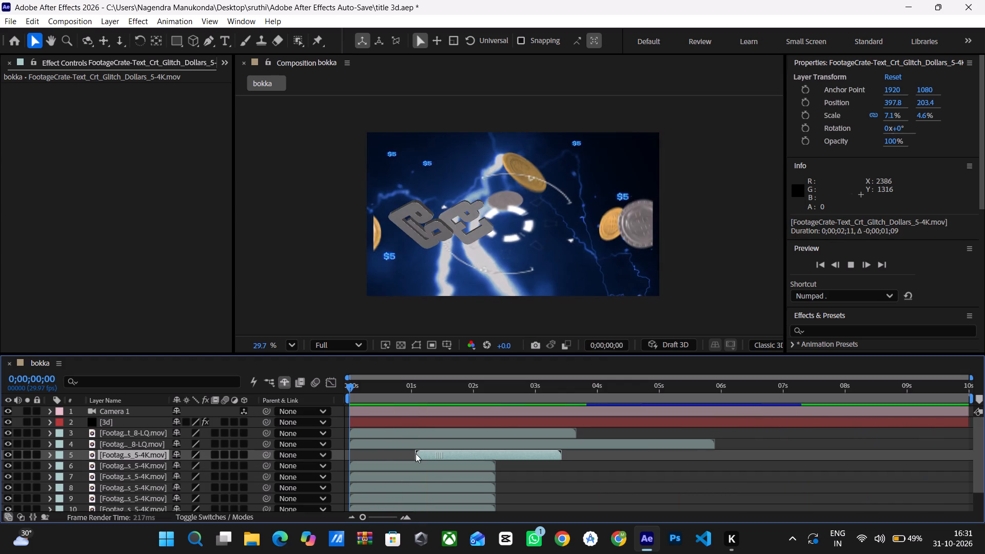
{"action": "left_click_drag", "start_coordinate": [416, 453], "coordinate": [376, 450]}
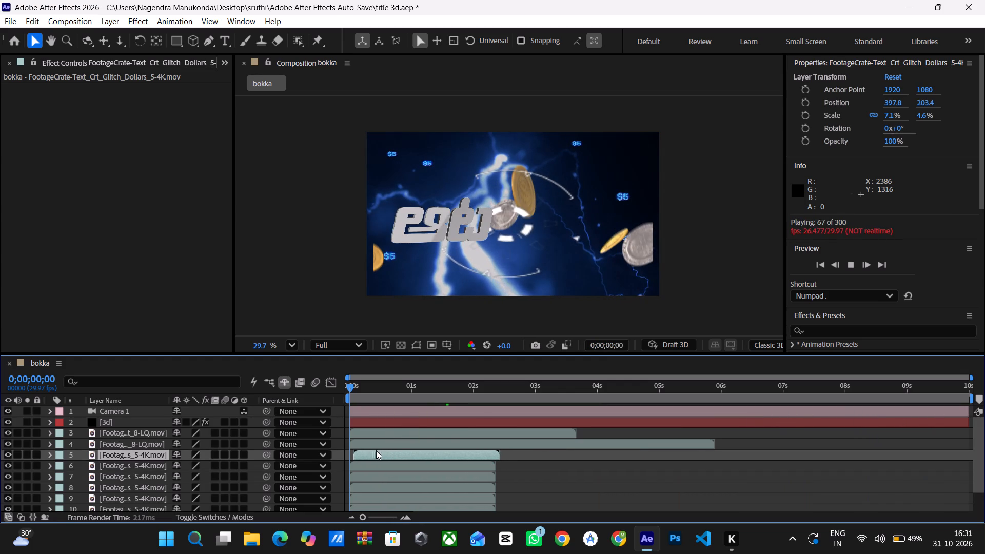
{"action": "left_click_drag", "start_coordinate": [376, 450], "coordinate": [376, 450]}
{"action": "left_click", "coordinate": [383, 454]}
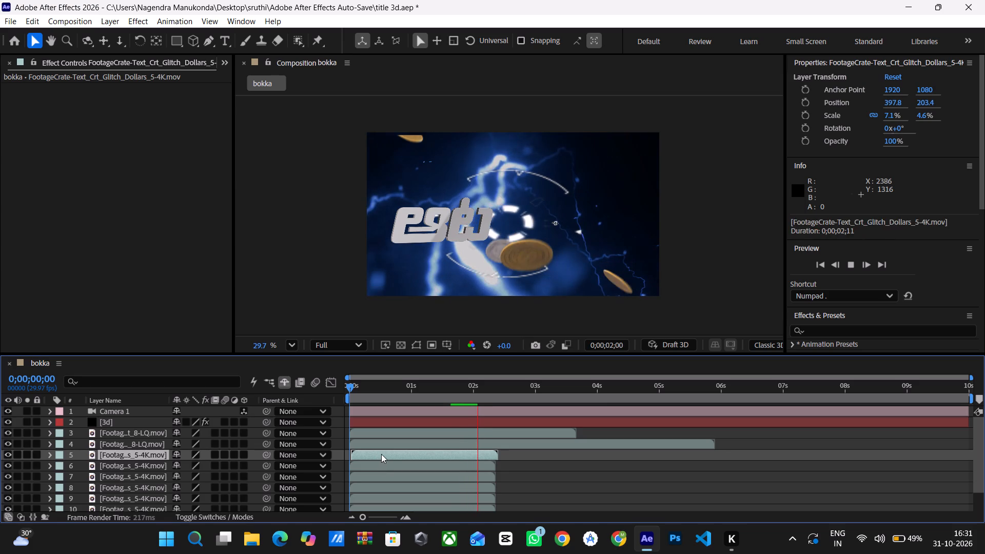
{"action": "right_click", "coordinate": [383, 454]}
{"action": "left_click", "coordinate": [505, 480]}
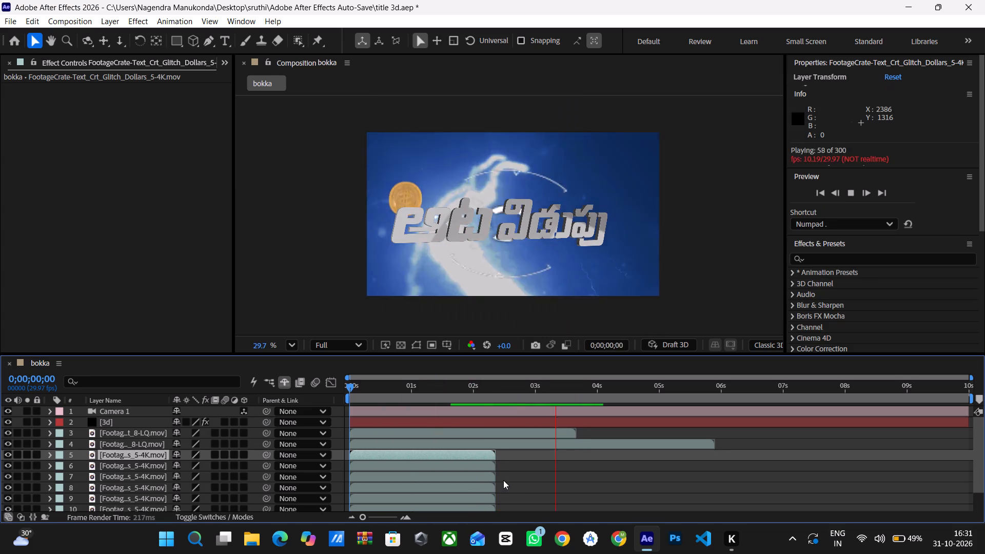
Time-stretch the seven $5 glitch text layers, together with the falling coins on layer 4, using a stretch factor of 150.
{"action": "left_click", "coordinate": [350, 451]}
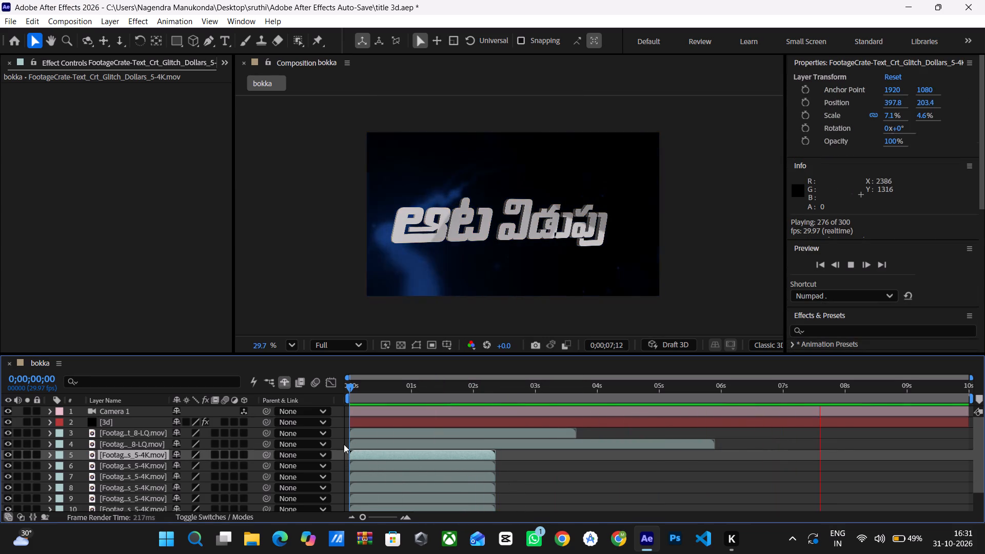
{"action": "left_click", "coordinate": [349, 452]}
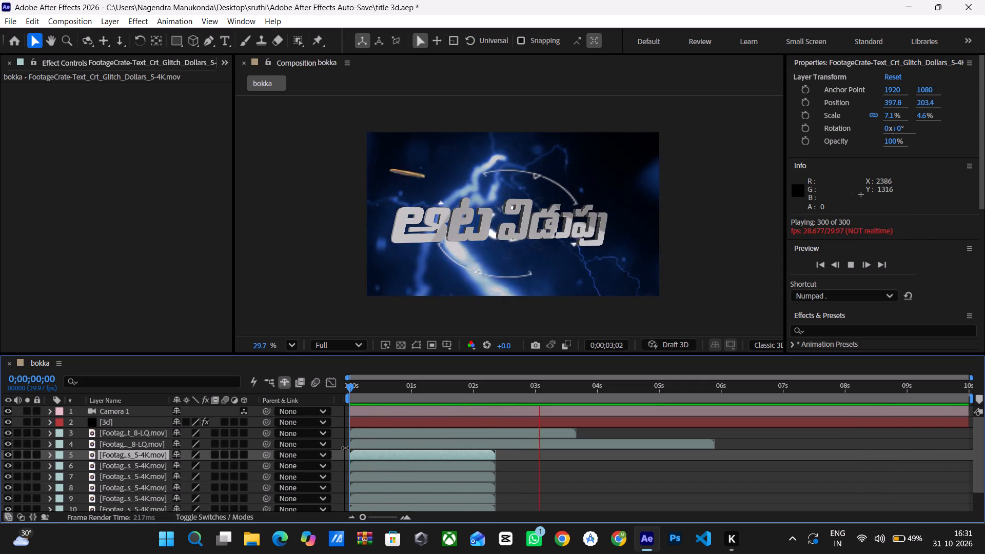
{"action": "left_click_drag", "start_coordinate": [343, 446], "coordinate": [346, 450]}
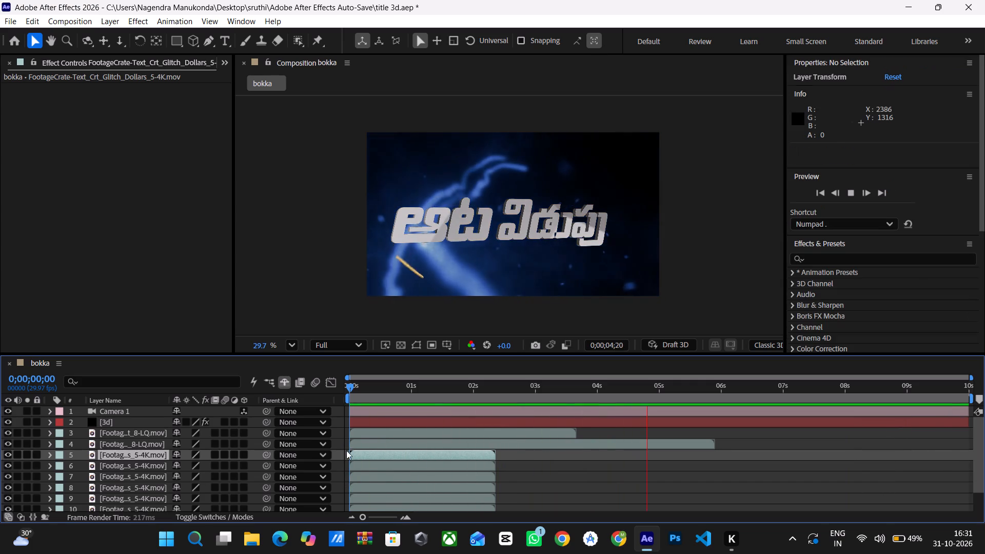
{"action": "left_click_drag", "start_coordinate": [346, 450], "coordinate": [513, 508]}
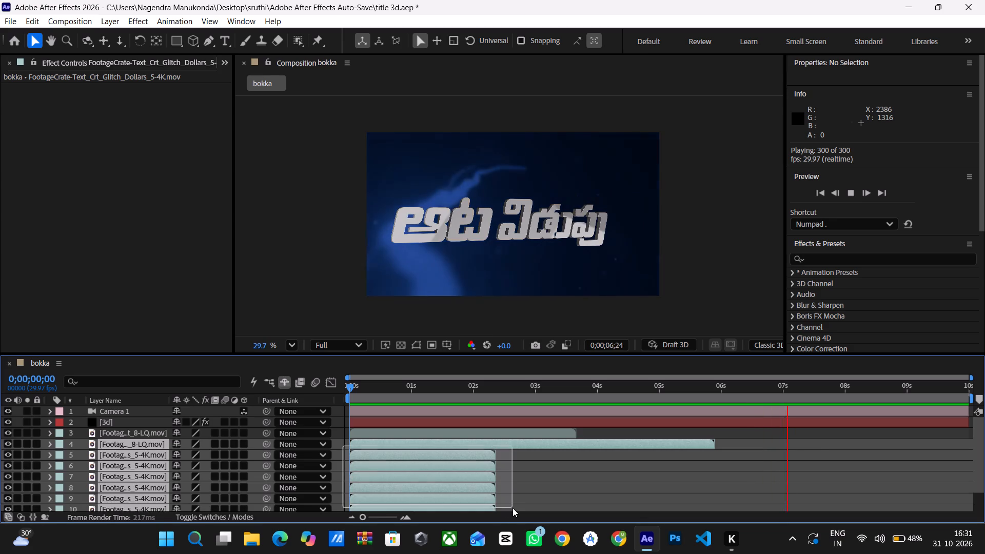
{"action": "left_click_drag", "start_coordinate": [513, 508], "coordinate": [496, 495]}
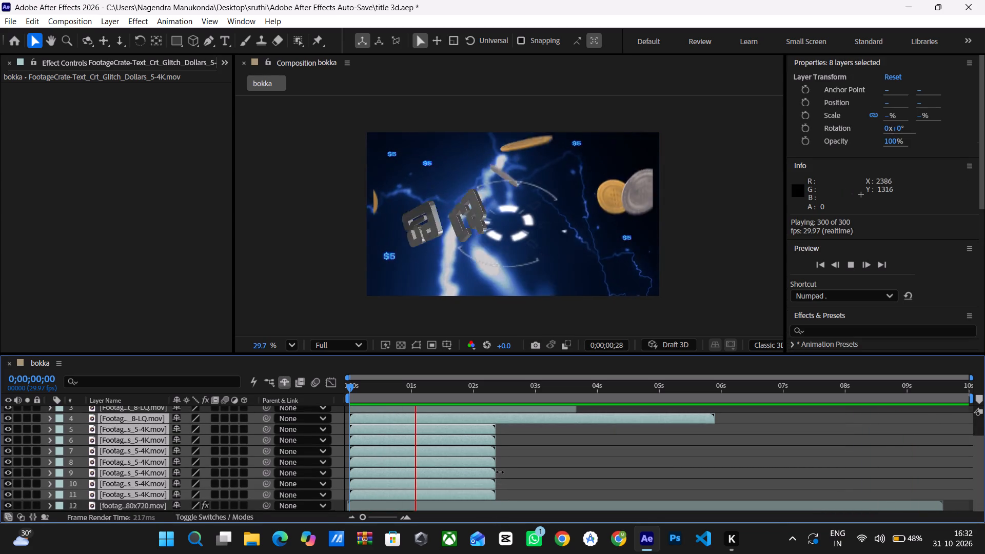
{"action": "right_click", "coordinate": [490, 469]}
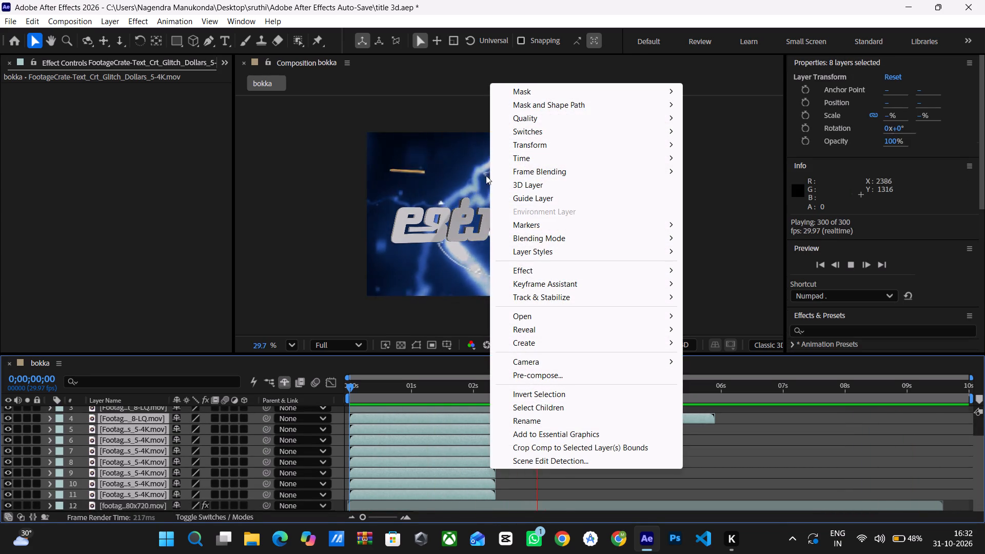
{"action": "left_click", "coordinate": [526, 161]}
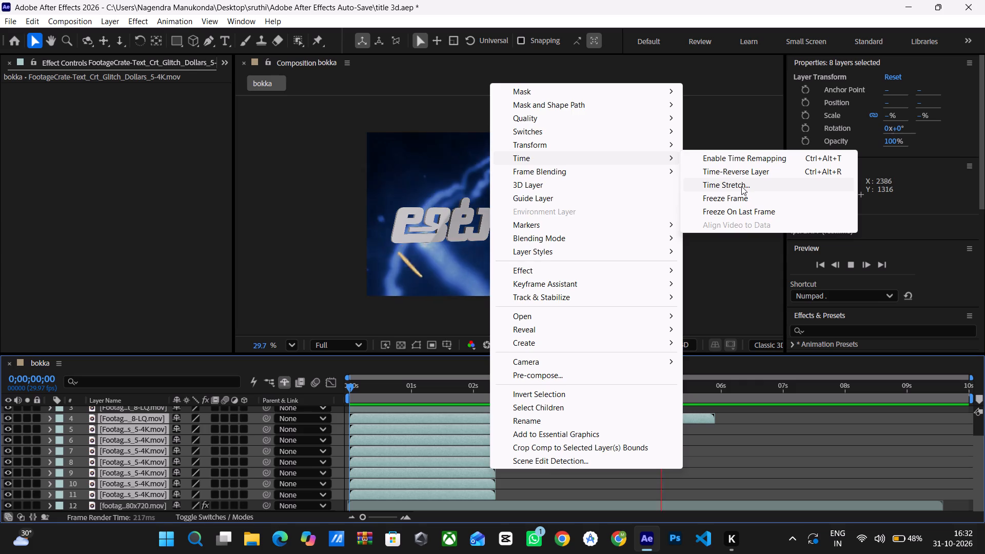
{"action": "left_click", "coordinate": [741, 186]}
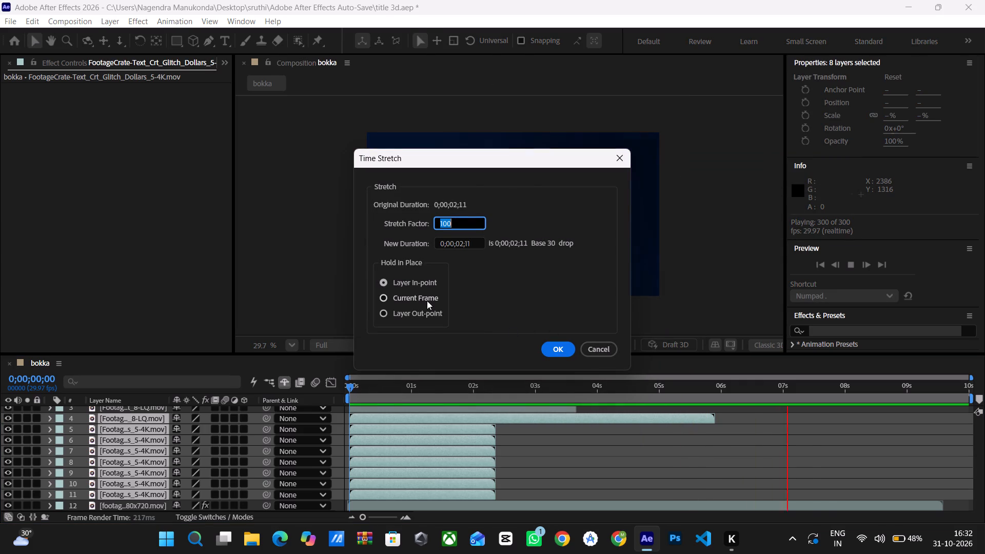
{"action": "key", "text": "1"}
{"action": "key", "text": "5"}
{"action": "key", "text": "0"}
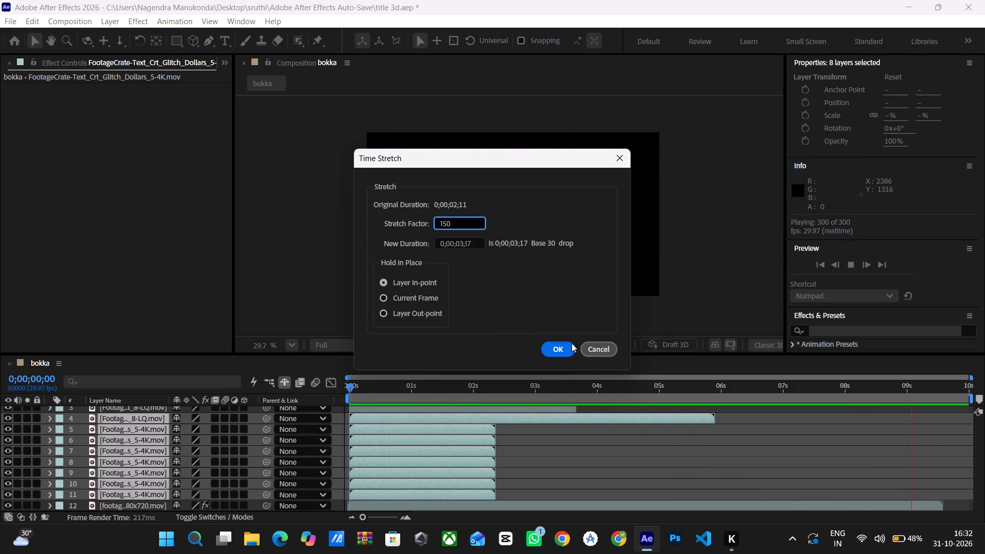
{"action": "left_click", "coordinate": [568, 344]}
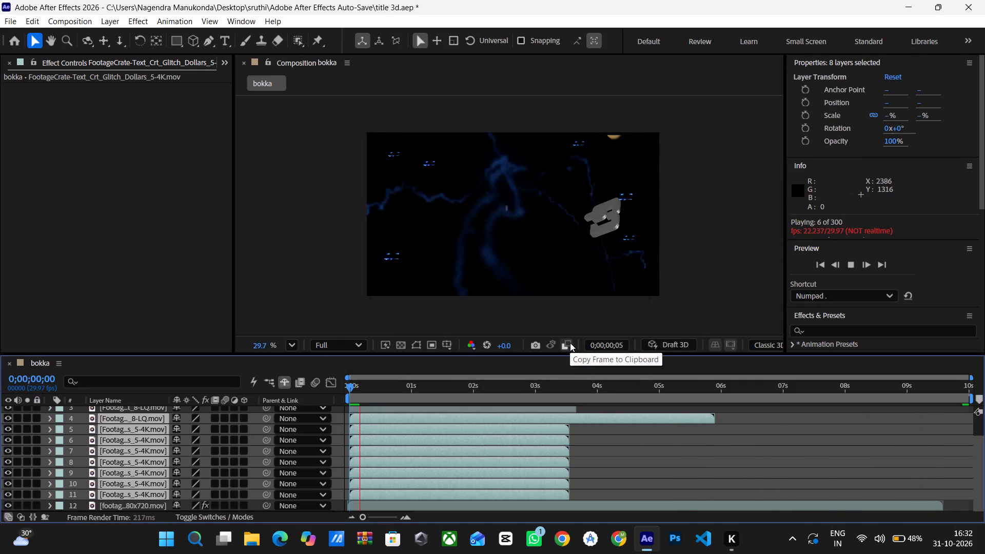
{"action": "scroll", "coordinate": [515, 462], "scroll_direction": "up", "scroll_amount": 2}
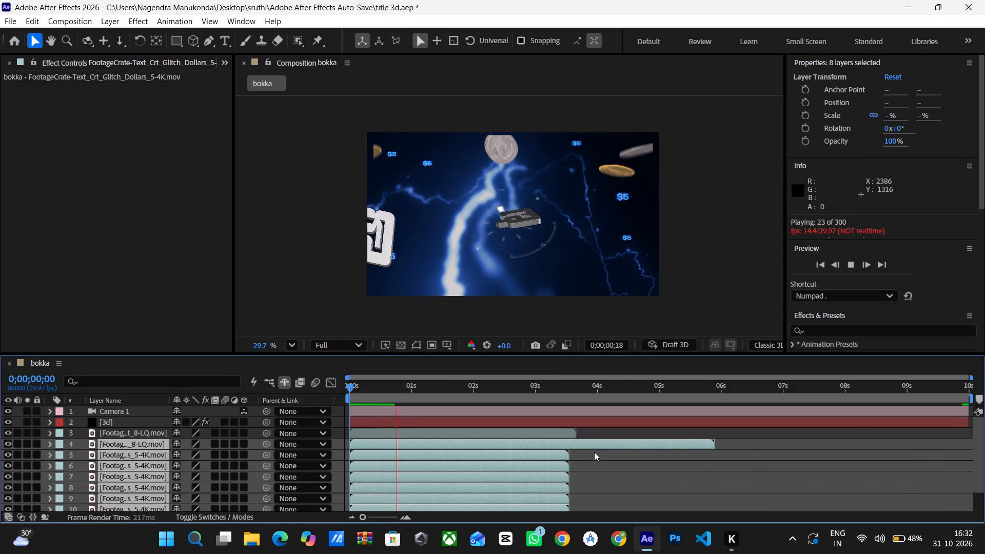
{"action": "left_click", "coordinate": [594, 452]}
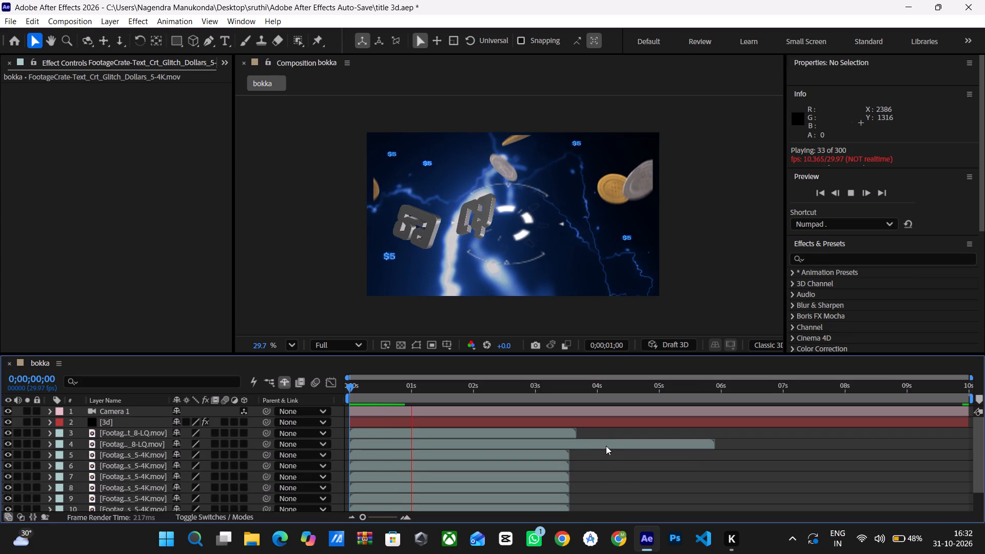
Open the falling coins clip on layer 4 in its own layer view, play it back, and close that view.
{"action": "double_click", "coordinate": [606, 446]}
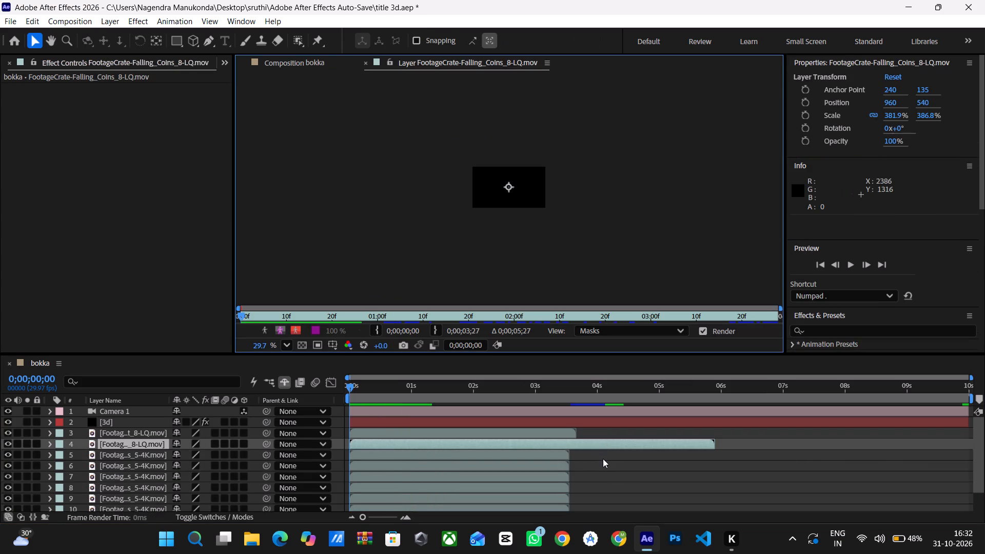
{"action": "left_click", "coordinate": [603, 459]}
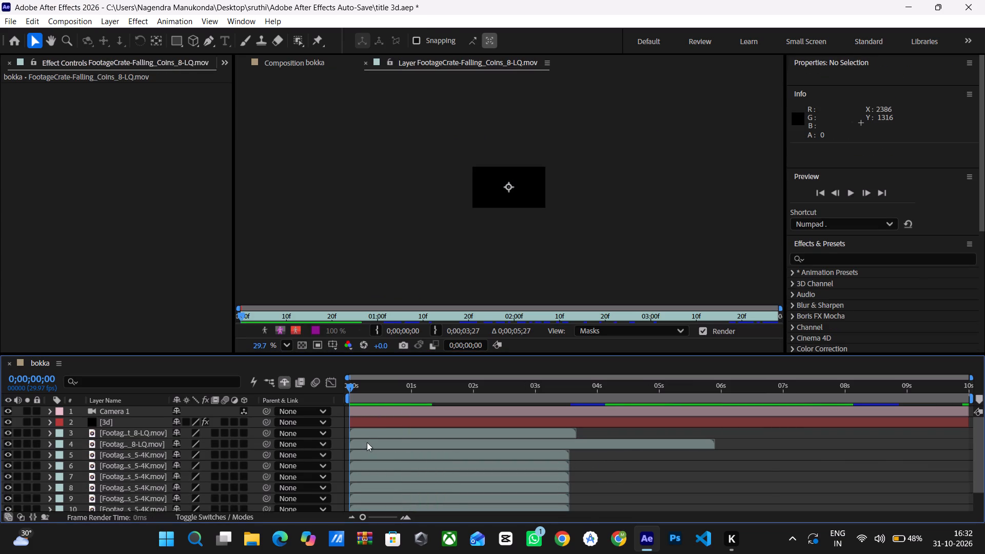
{"action": "key", "text": "space"}
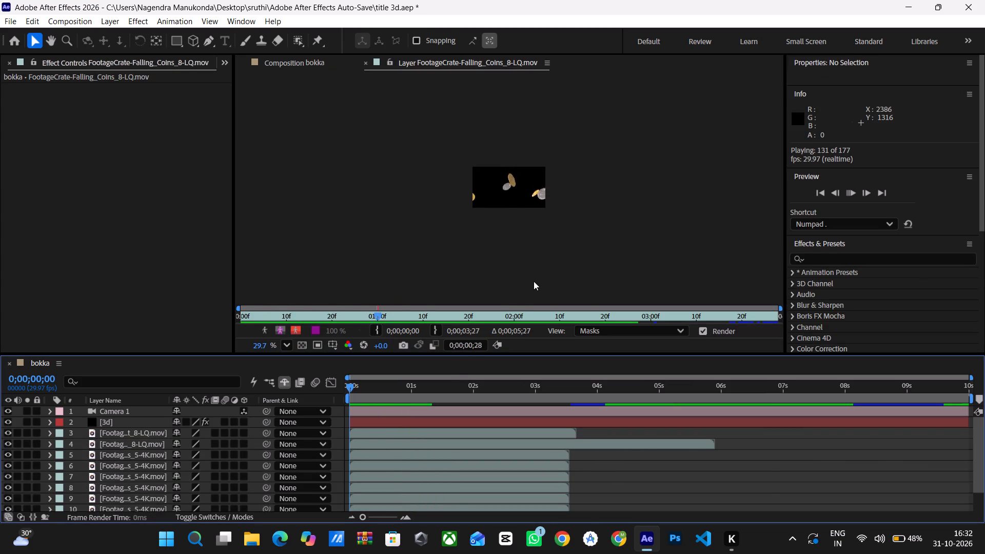
{"action": "scroll", "coordinate": [517, 210], "scroll_direction": "up", "scroll_amount": 4}
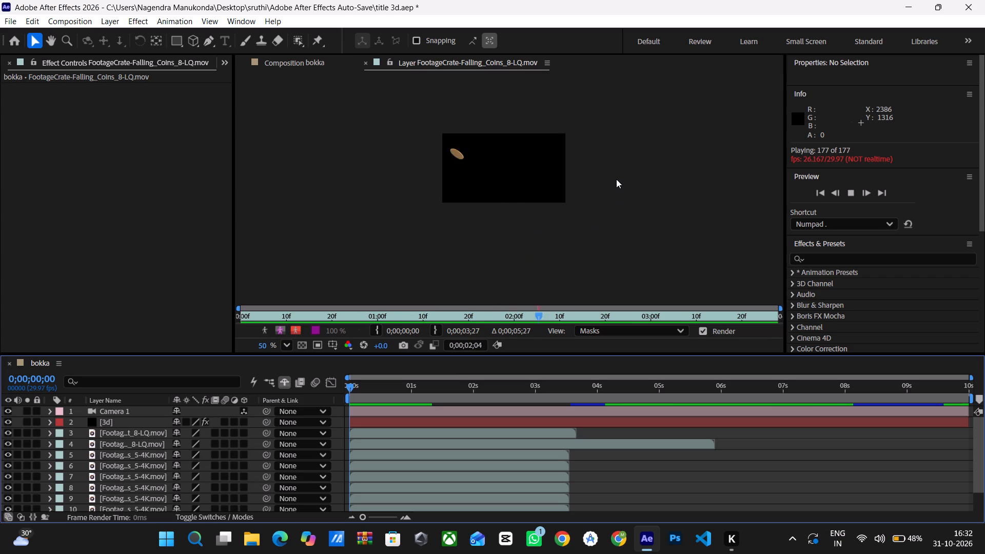
{"action": "left_click", "coordinate": [616, 179]}
{"action": "left_click", "coordinate": [309, 61]}
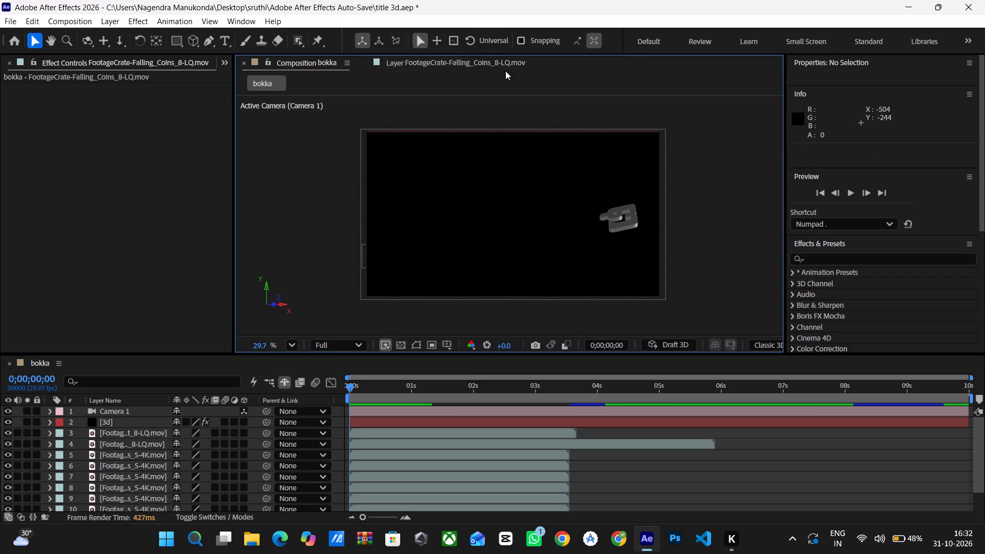
{"action": "left_click", "coordinate": [523, 62]}
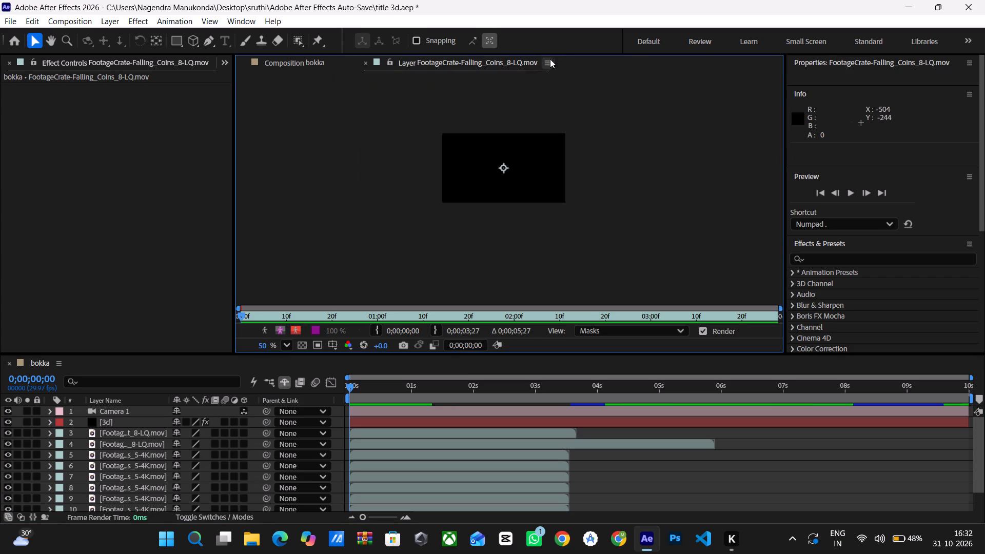
{"action": "left_click", "coordinate": [548, 60]}
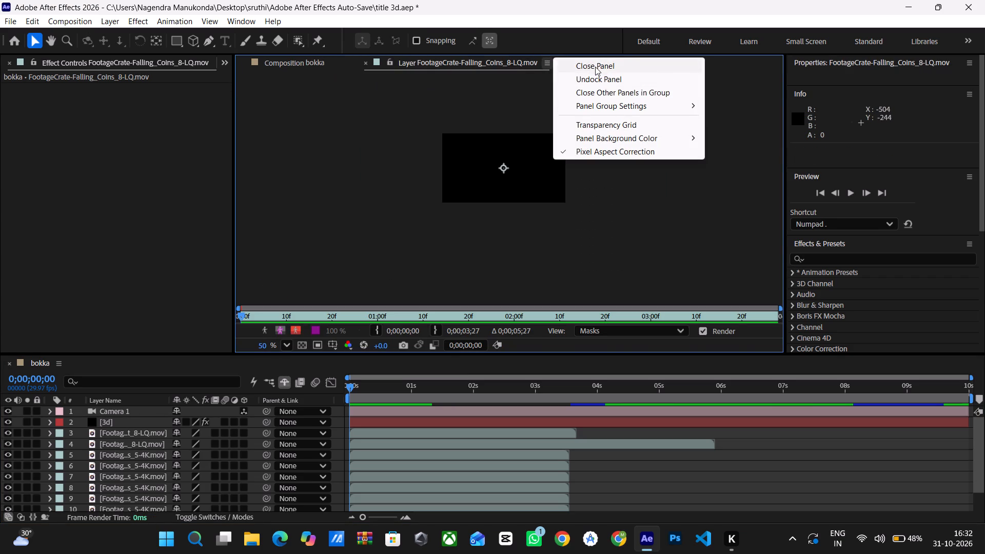
{"action": "left_click", "coordinate": [595, 67]}
Preview the bokka composition from its first frame to check the slowed $5 glitch texts.
{"action": "key", "text": "space"}
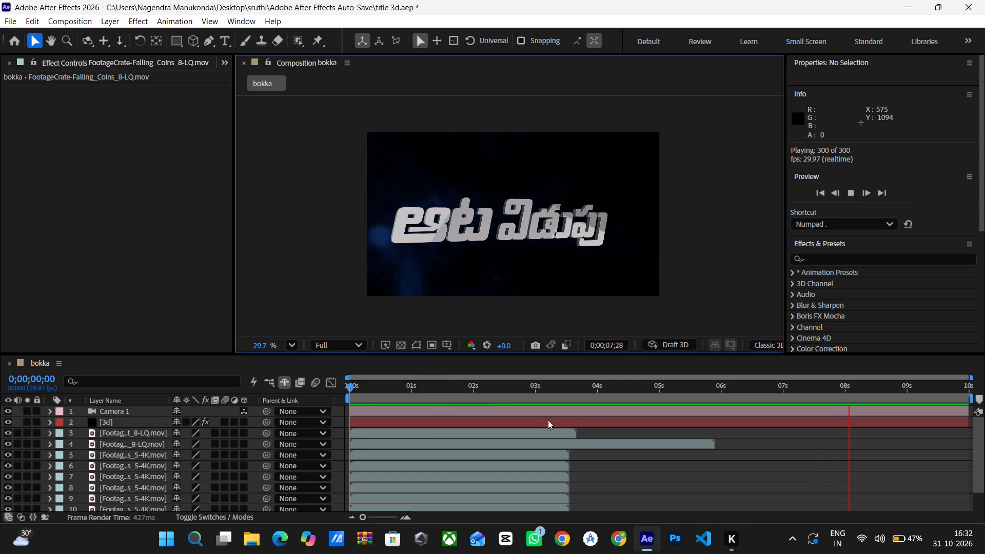
{"action": "left_click_drag", "start_coordinate": [351, 387], "coordinate": [321, 394]}
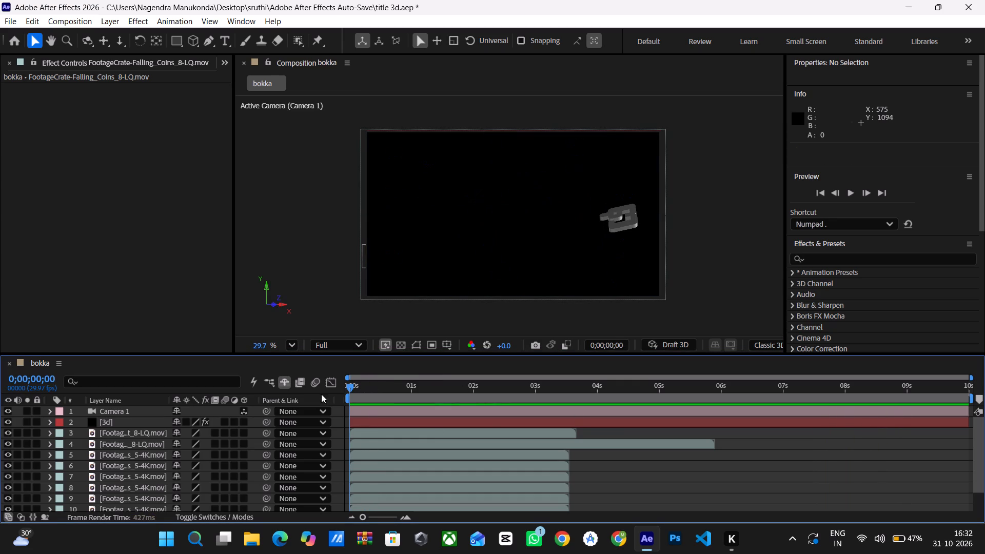
{"action": "left_click_drag", "start_coordinate": [321, 394], "coordinate": [318, 394]}
{"action": "key", "text": "space"}
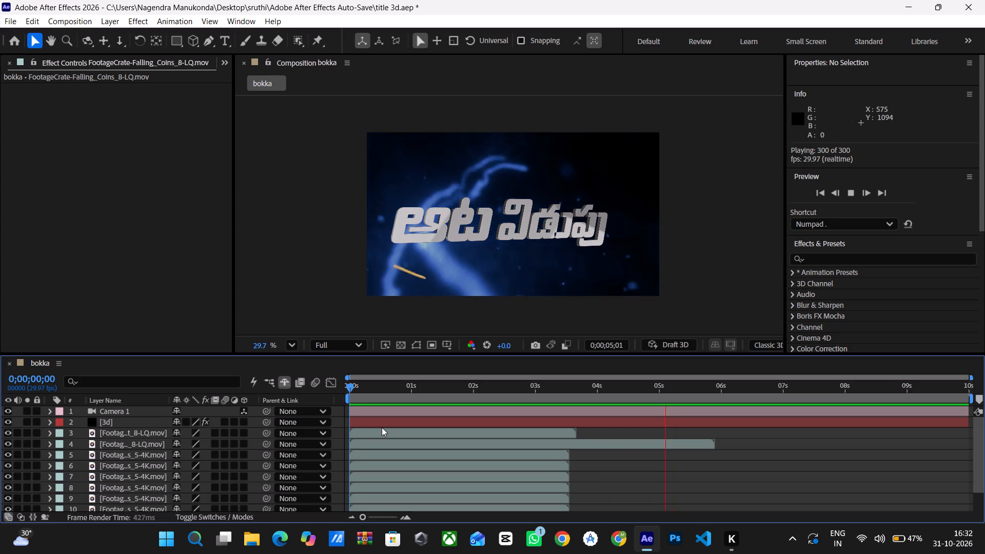
Time-stretch the HUD targeting element on layer 3 with a stretch factor of 150.
{"action": "left_click", "coordinate": [490, 428]}
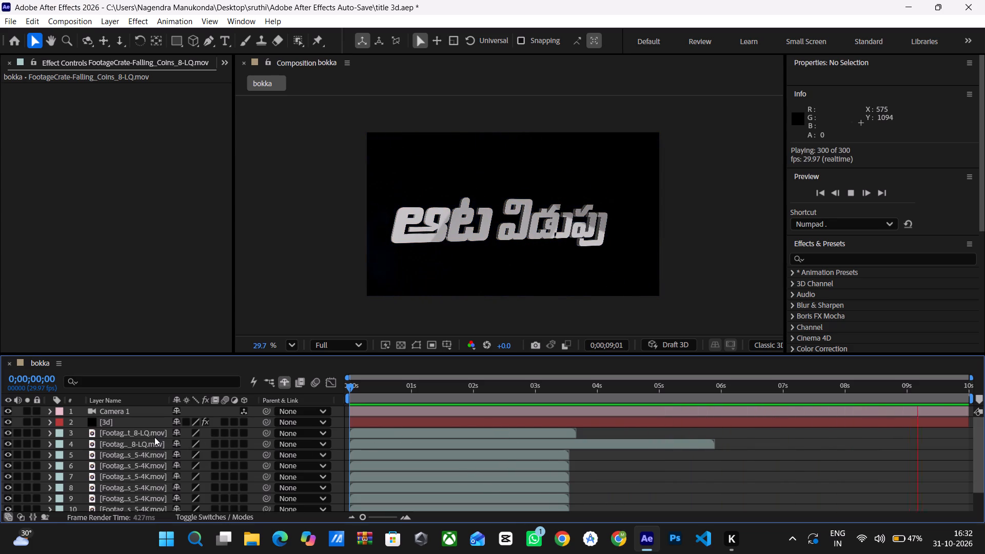
{"action": "left_click", "coordinate": [152, 435]}
{"action": "key", "text": "space"}
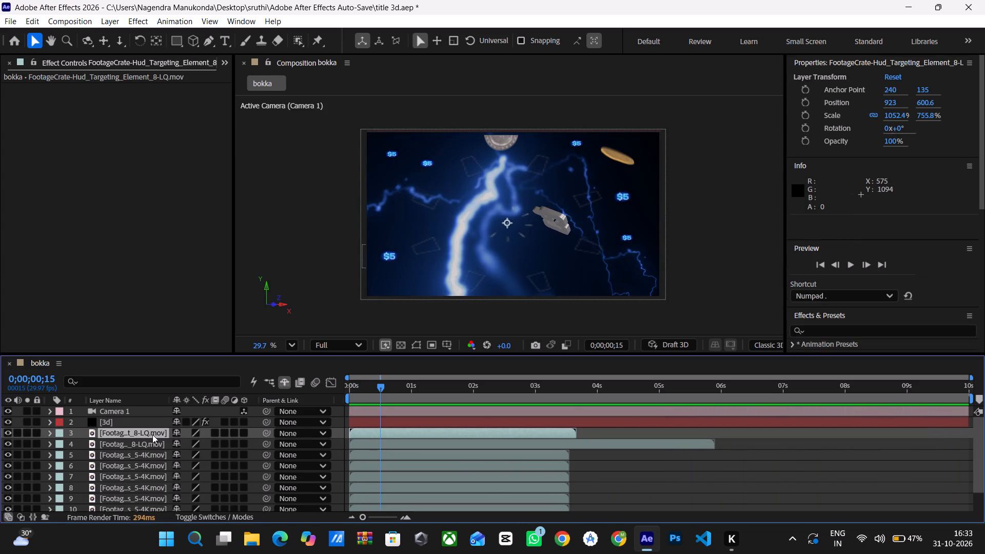
{"action": "key", "text": "space"}
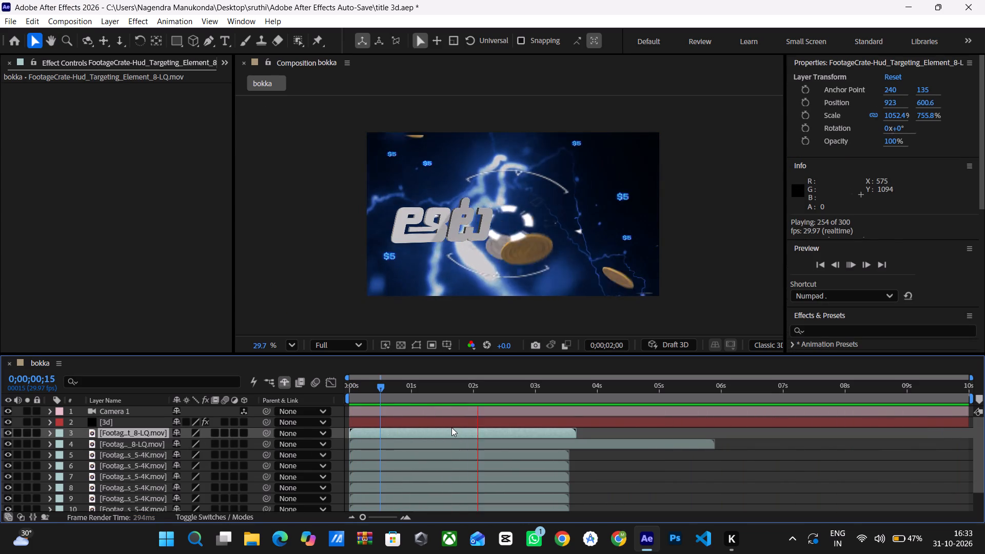
{"action": "left_click", "coordinate": [451, 426]}
{"action": "left_click", "coordinate": [450, 429]}
{"action": "right_click", "coordinate": [443, 430]}
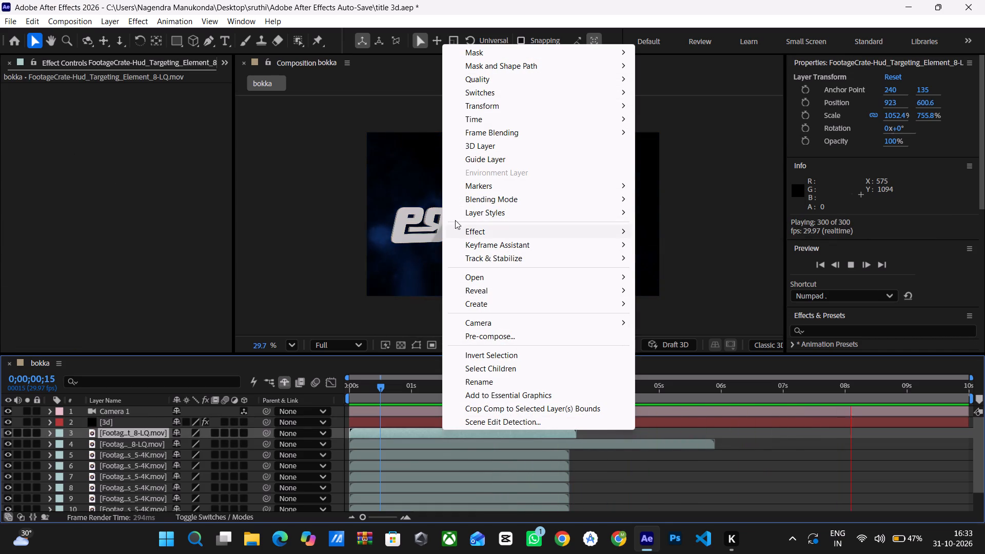
{"action": "left_click", "coordinate": [477, 120]}
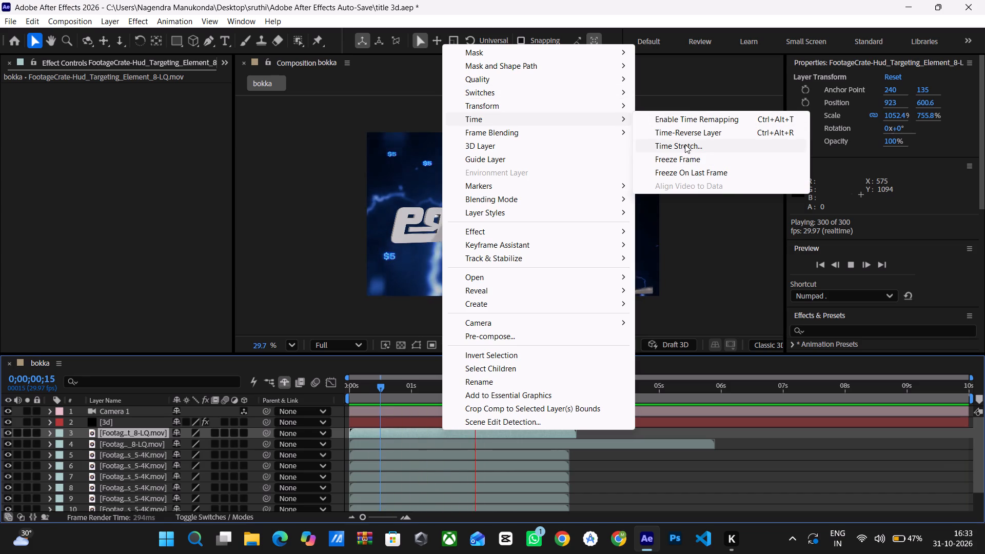
{"action": "left_click", "coordinate": [687, 147]}
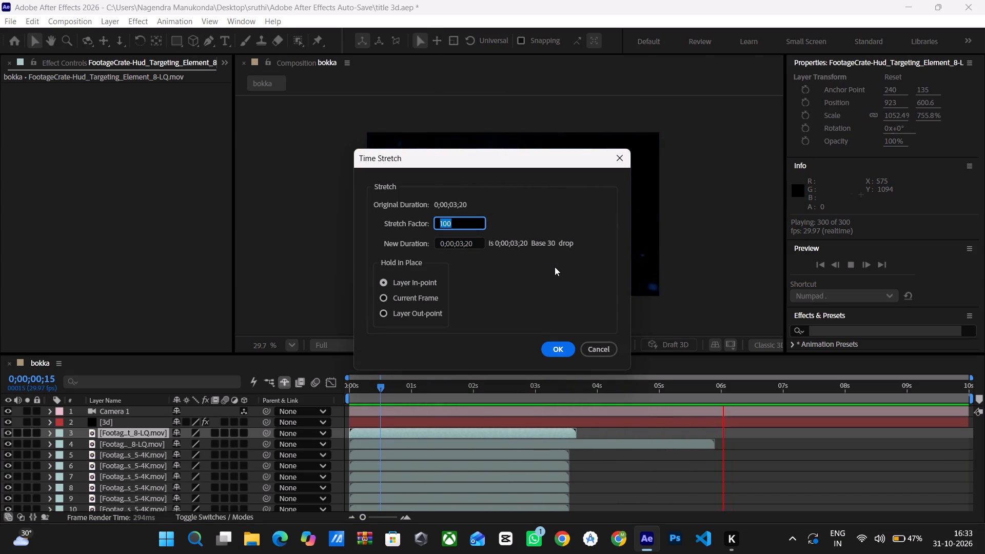
{"action": "type", "text": "15"}
{"action": "key", "text": "0"}
{"action": "key", "text": "Return"}
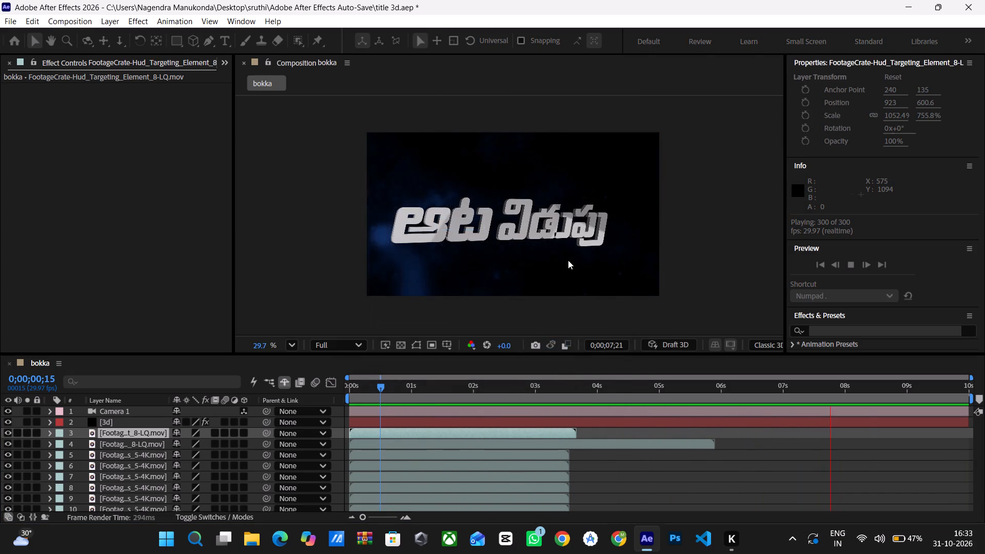
Replay the composition from its first frame several times to check the slowed HUD element against the coins and 3D title.
{"action": "left_click_drag", "start_coordinate": [381, 385], "coordinate": [299, 392]}
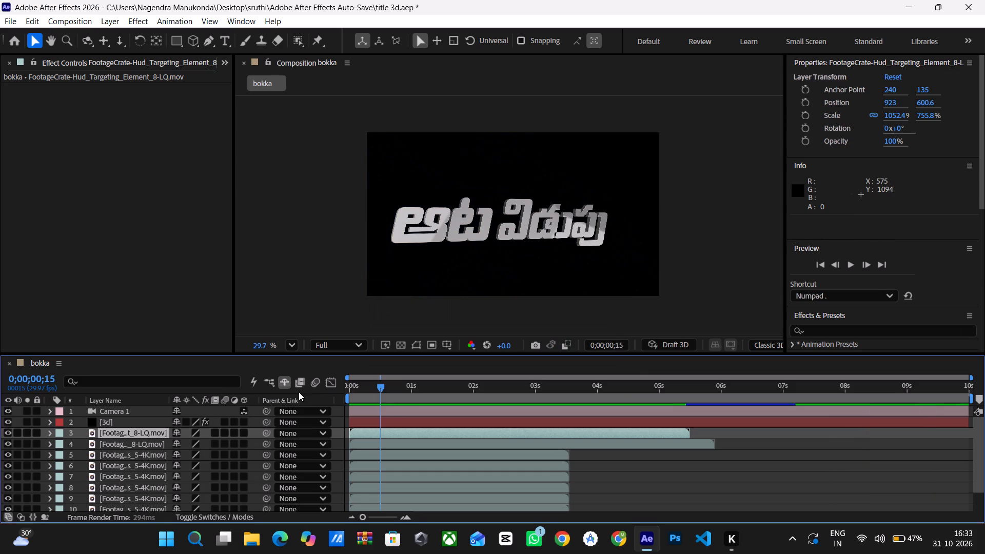
{"action": "left_click_drag", "start_coordinate": [299, 392], "coordinate": [294, 393]}
{"action": "key", "text": "space"}
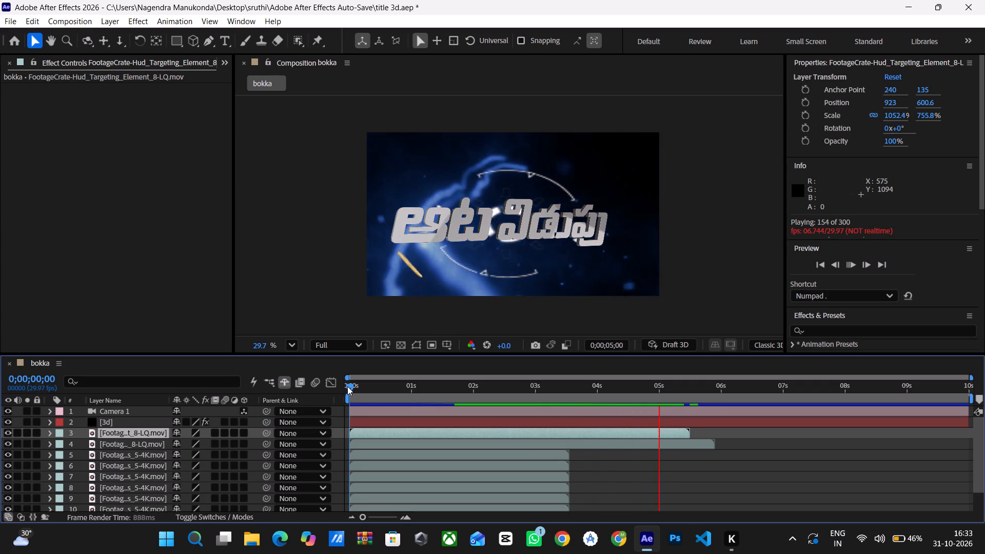
{"action": "left_click_drag", "start_coordinate": [347, 386], "coordinate": [320, 389]}
{"action": "key", "text": "space"}
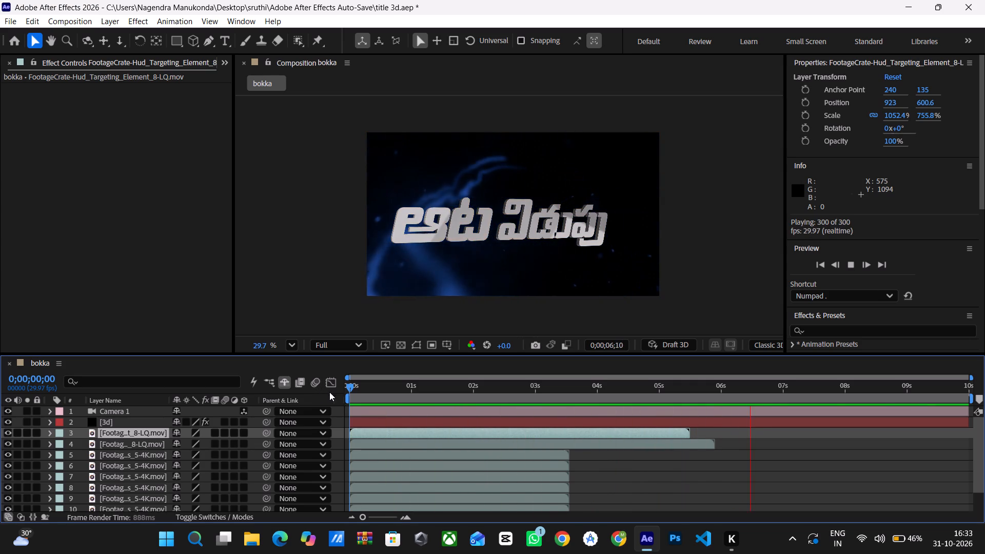
{"action": "left_click_drag", "start_coordinate": [348, 389], "coordinate": [370, 390]}
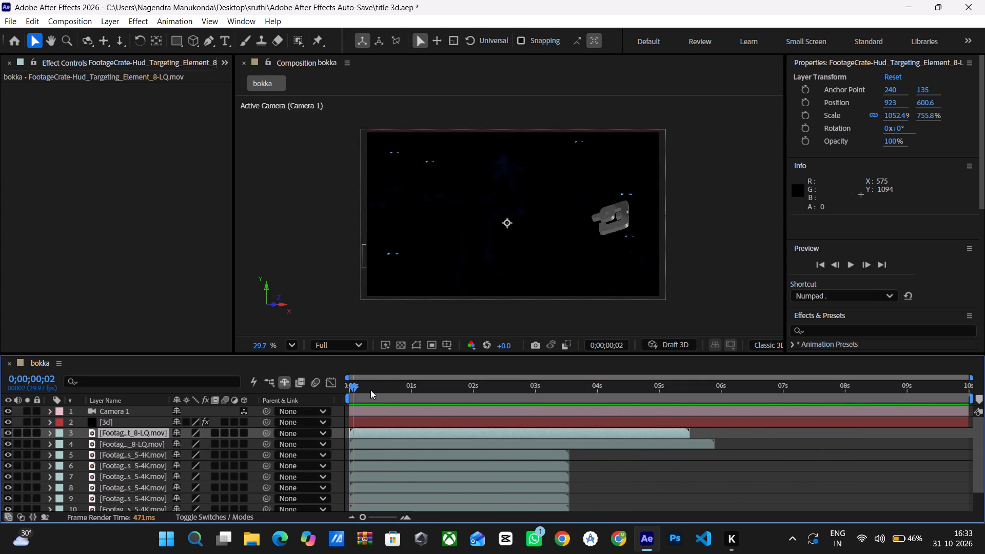
{"action": "left_click_drag", "start_coordinate": [370, 390], "coordinate": [331, 389]}
{"action": "key", "text": "space"}
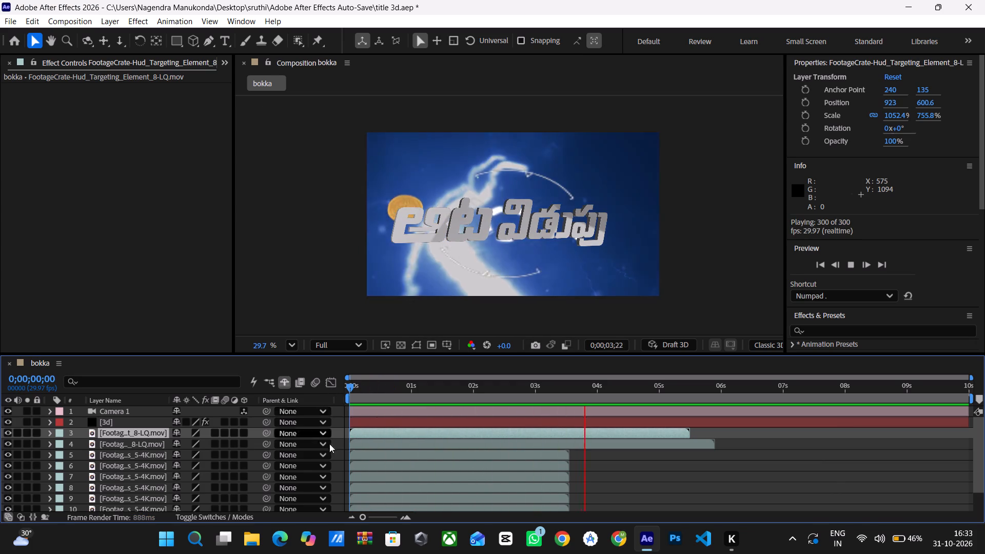
{"action": "left_click_drag", "start_coordinate": [349, 389], "coordinate": [334, 393]}
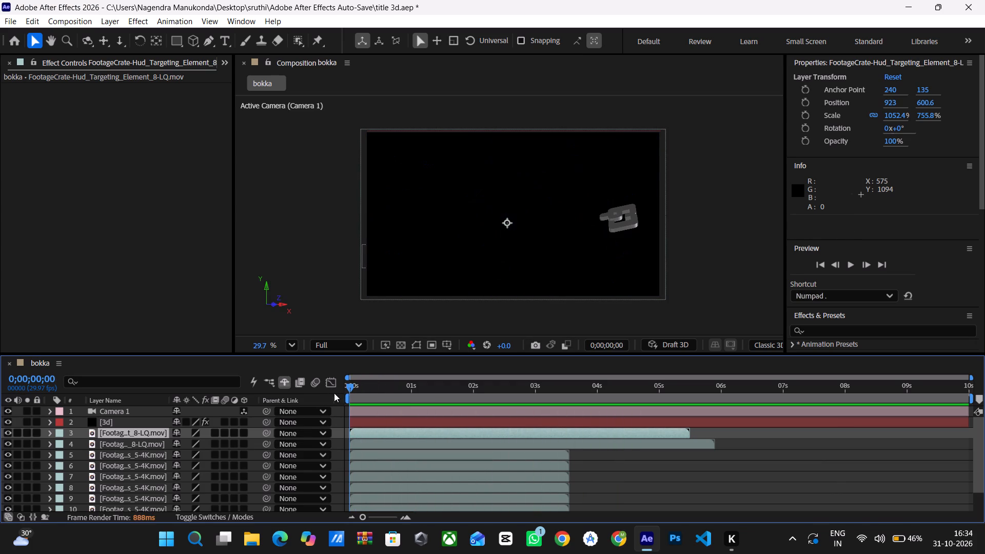
{"action": "left_click_drag", "start_coordinate": [334, 393], "coordinate": [331, 393]}
{"action": "key", "text": "space"}
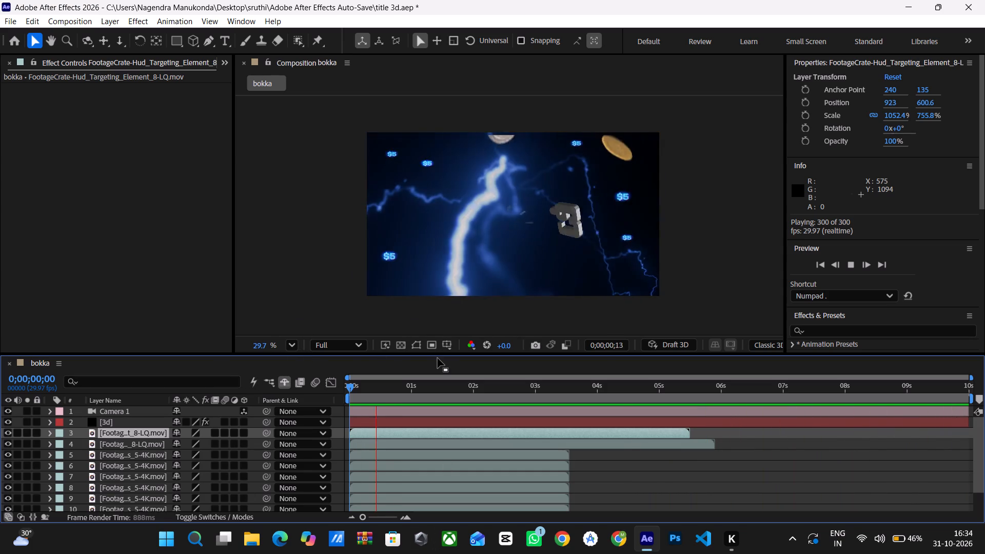
{"action": "key", "text": "space"}
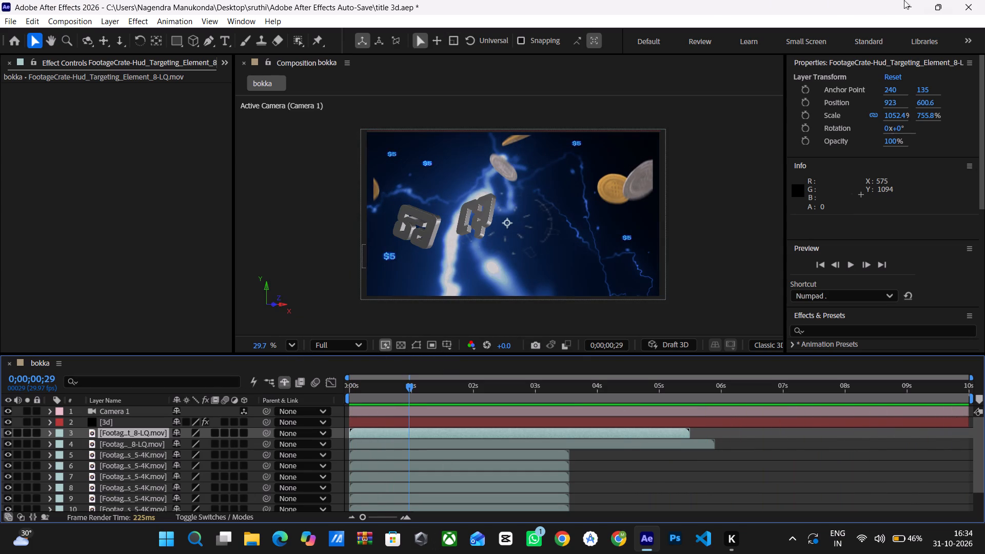